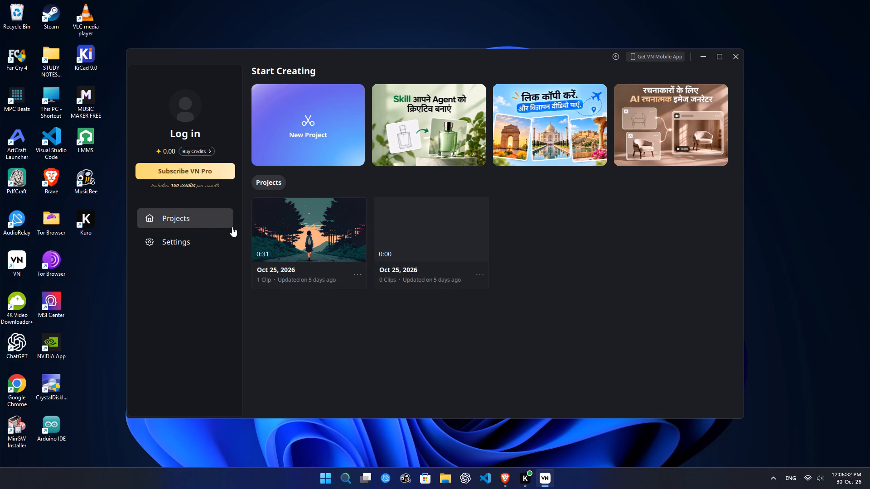
Open the empty 0-clip Oct 25, 2026 project and set its aspect ratio to 16:9.
click(432, 255)
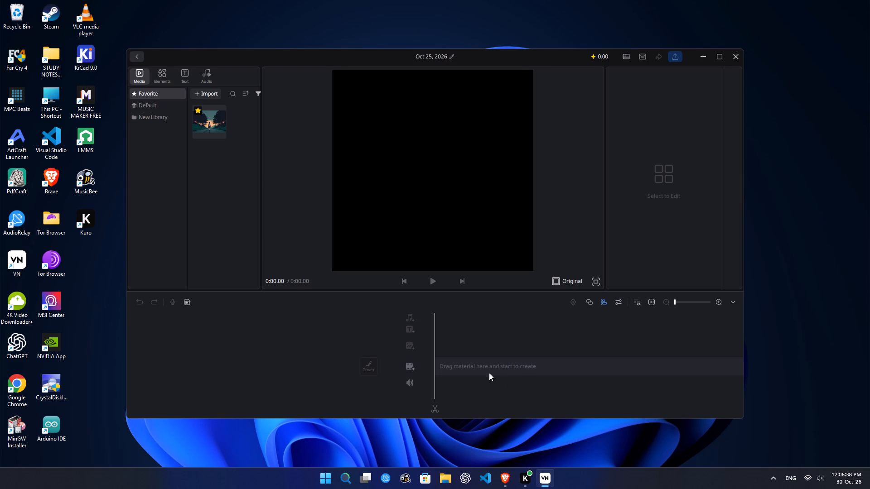
click(567, 282)
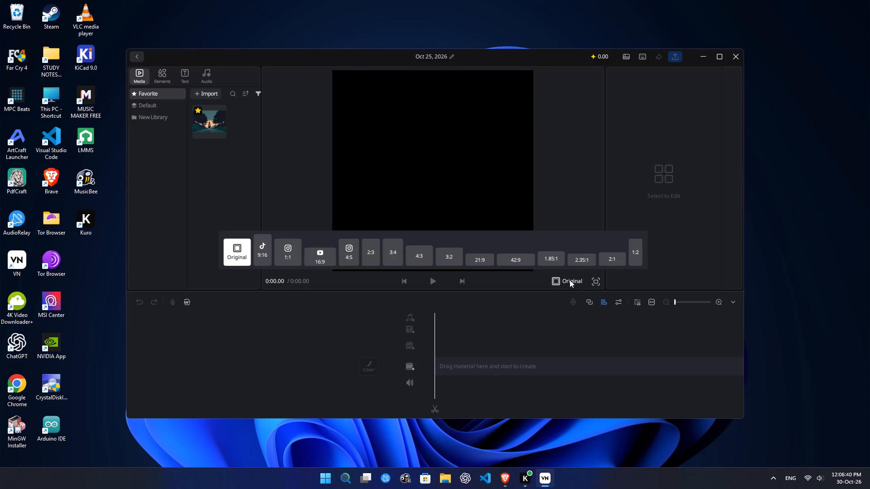
click(320, 257)
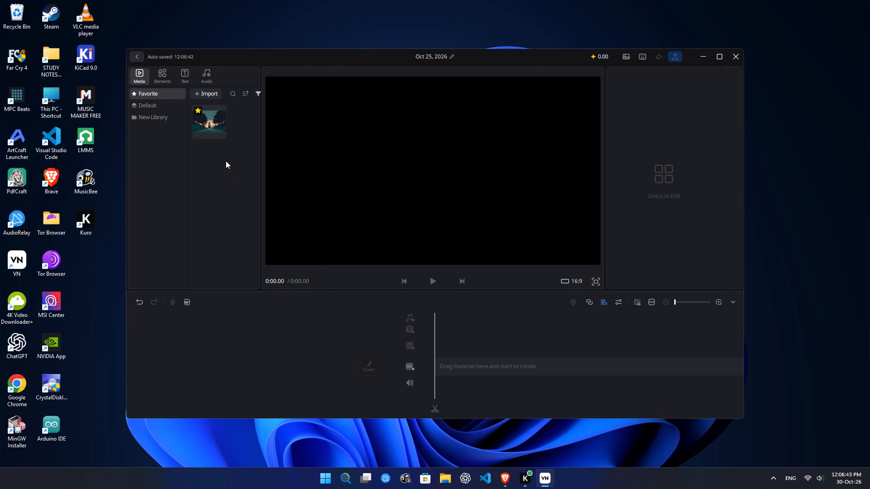
Import the pexels night-city image from Local Disk (X:) into the media library, opting out of further import tips.
click(208, 96)
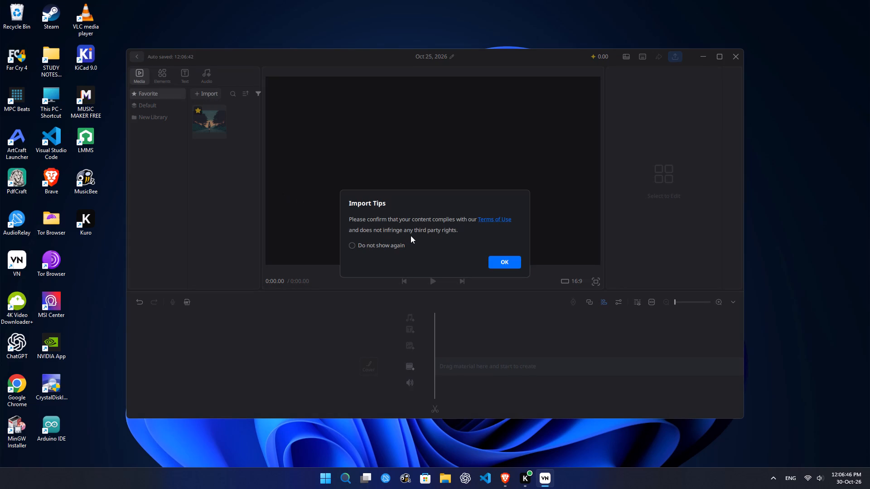
drag(514, 259, 466, 243)
drag(466, 243, 437, 240)
click(384, 247)
click(503, 258)
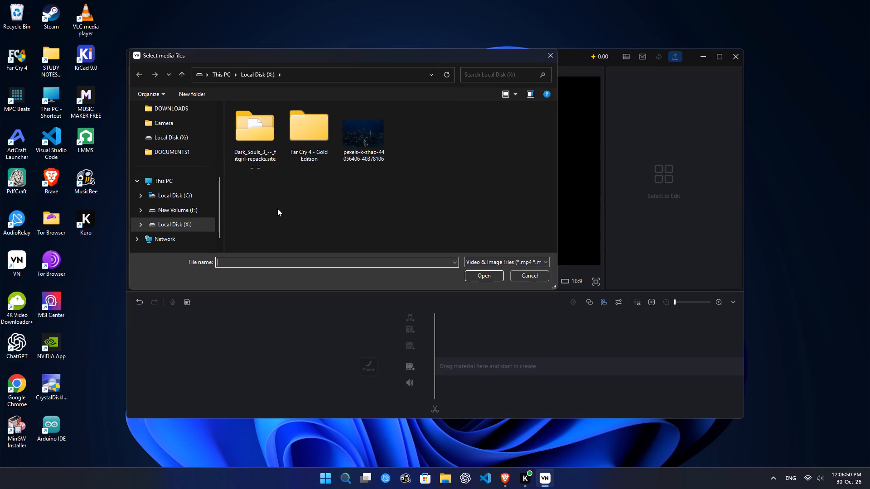
click(378, 131)
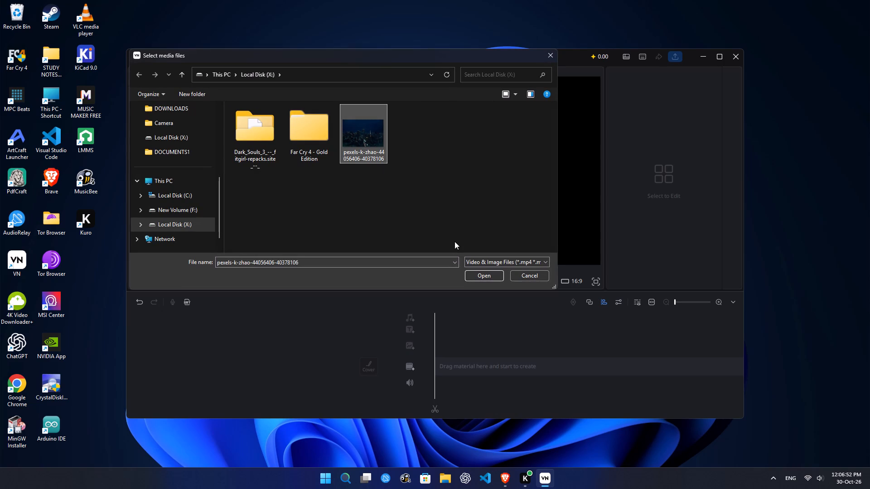
click(476, 275)
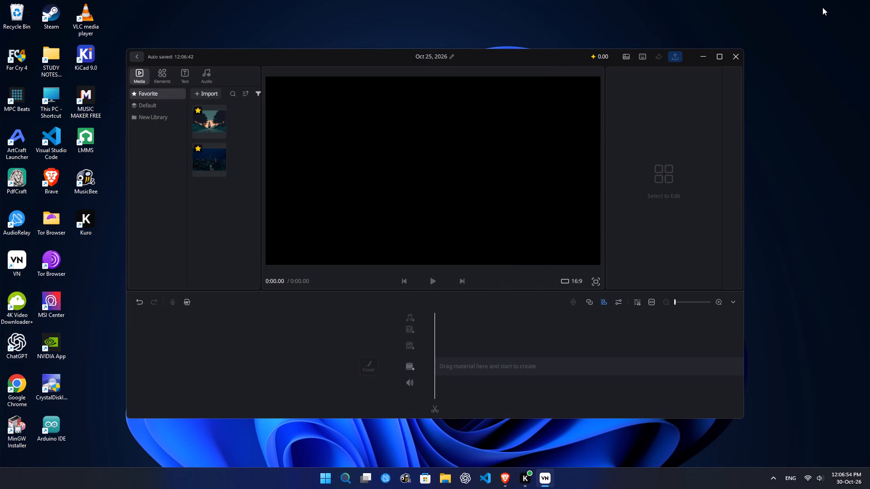
Add the imported night-city image to the main track of the timeline.
drag(208, 158, 500, 364)
Enlarge and reposition the night-city image in the preview so it fills the whole 16:9 frame.
click(478, 206)
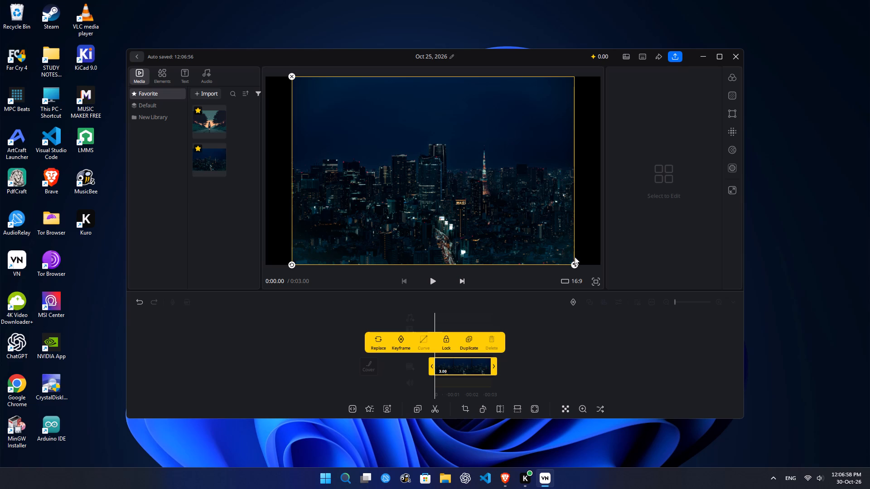
drag(571, 265, 605, 285)
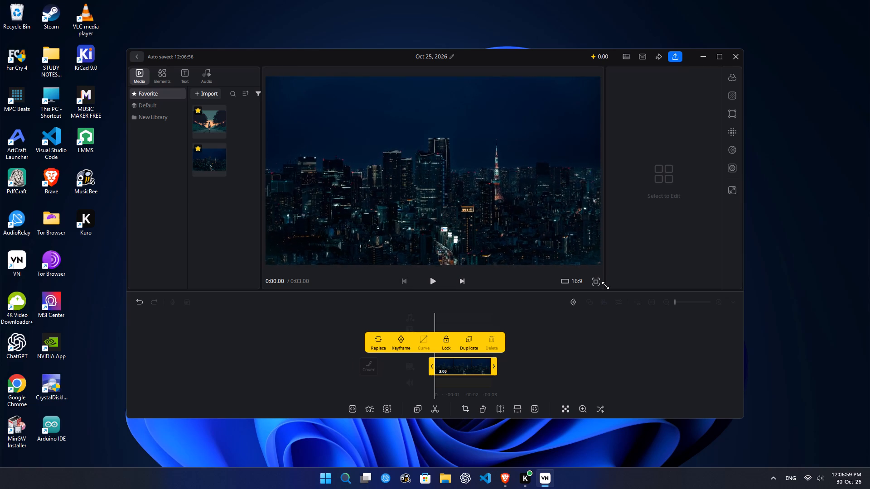
drag(605, 285, 607, 287)
drag(551, 247, 602, 248)
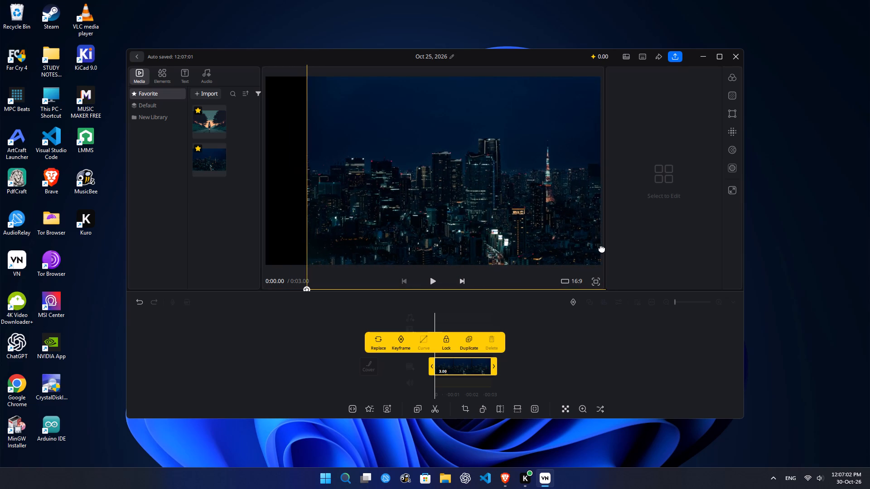
drag(602, 248, 546, 243)
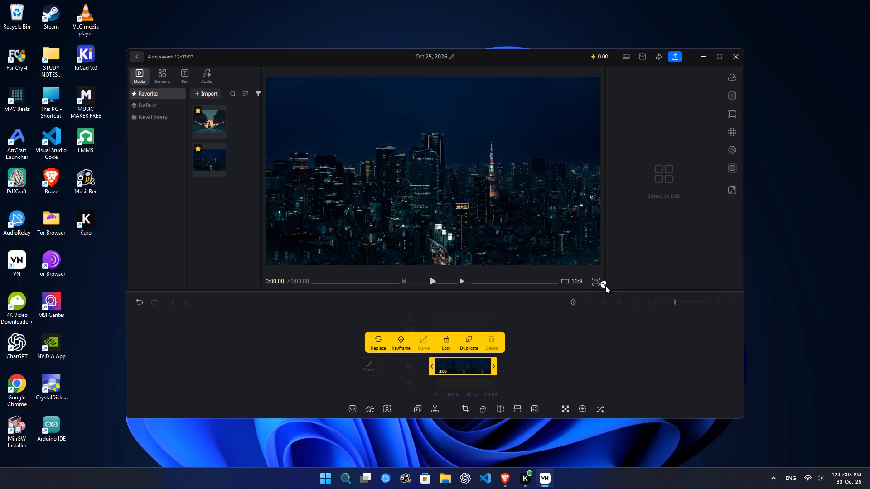
drag(603, 283, 609, 286)
drag(569, 241, 569, 232)
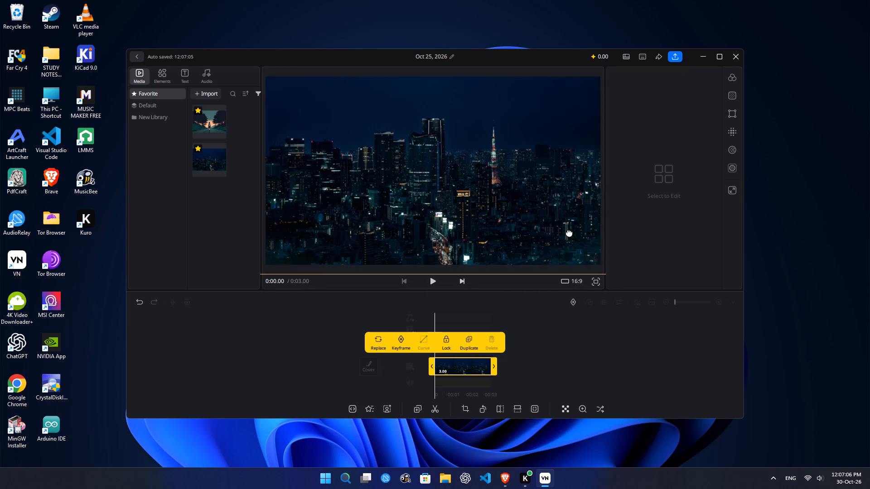
drag(569, 232, 574, 264)
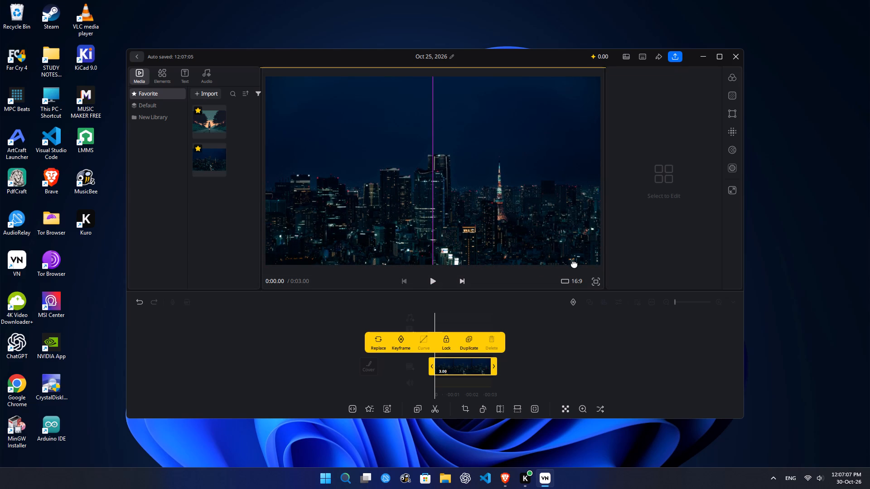
drag(574, 264, 567, 265)
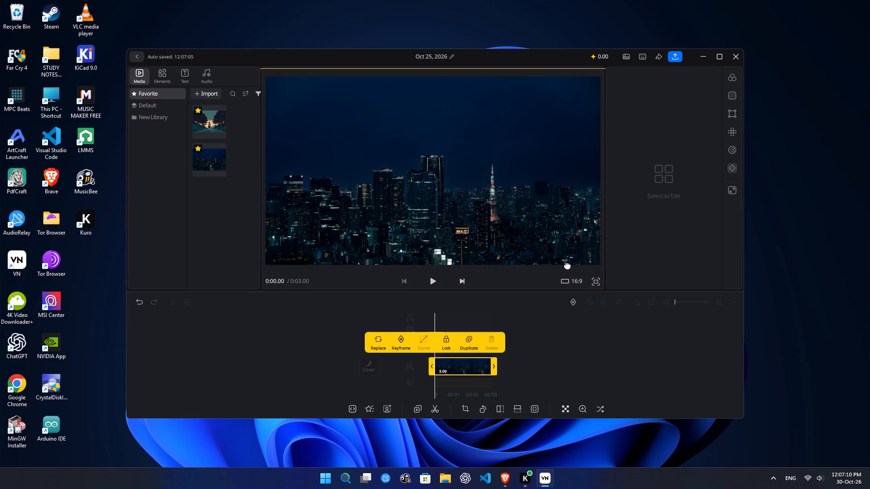
drag(567, 265, 565, 268)
click(662, 231)
click(540, 196)
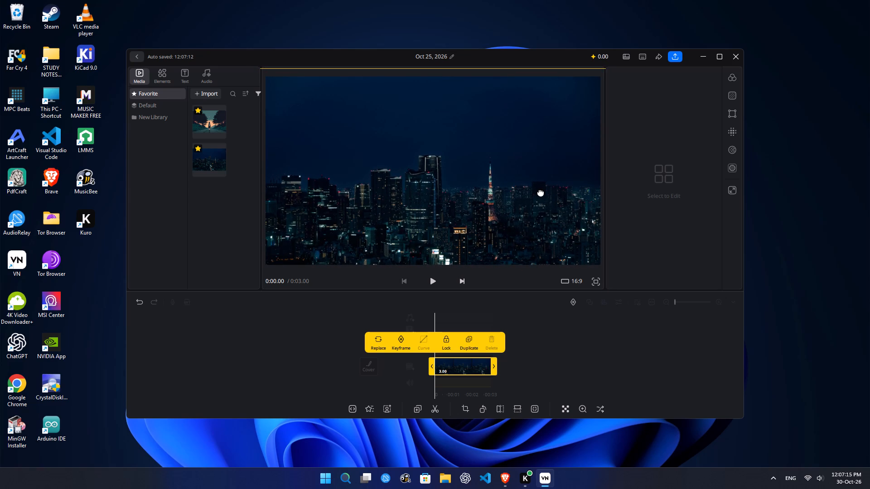
click(633, 218)
click(534, 323)
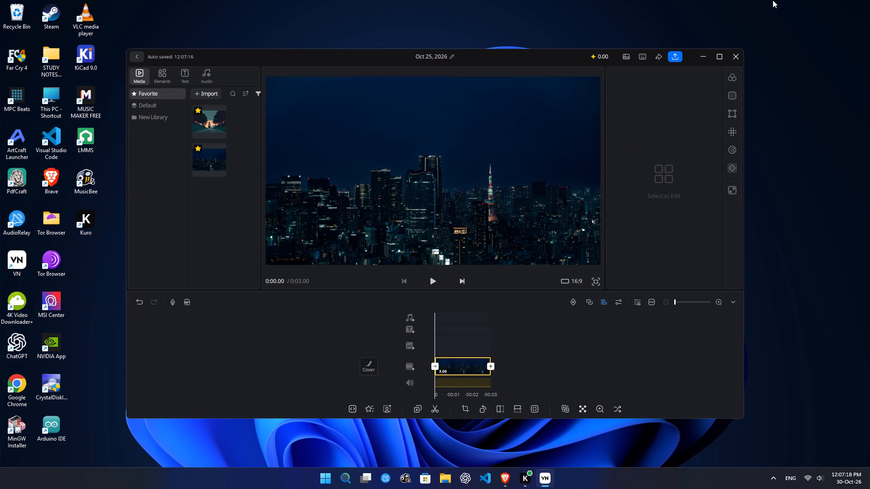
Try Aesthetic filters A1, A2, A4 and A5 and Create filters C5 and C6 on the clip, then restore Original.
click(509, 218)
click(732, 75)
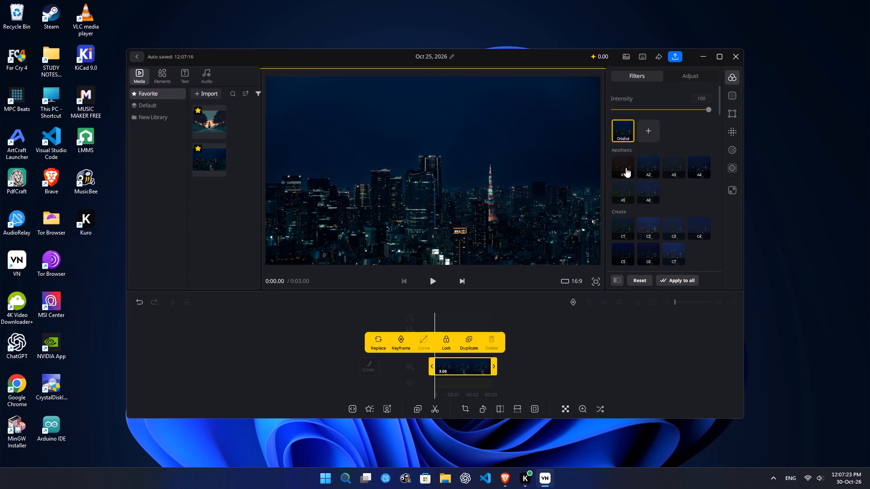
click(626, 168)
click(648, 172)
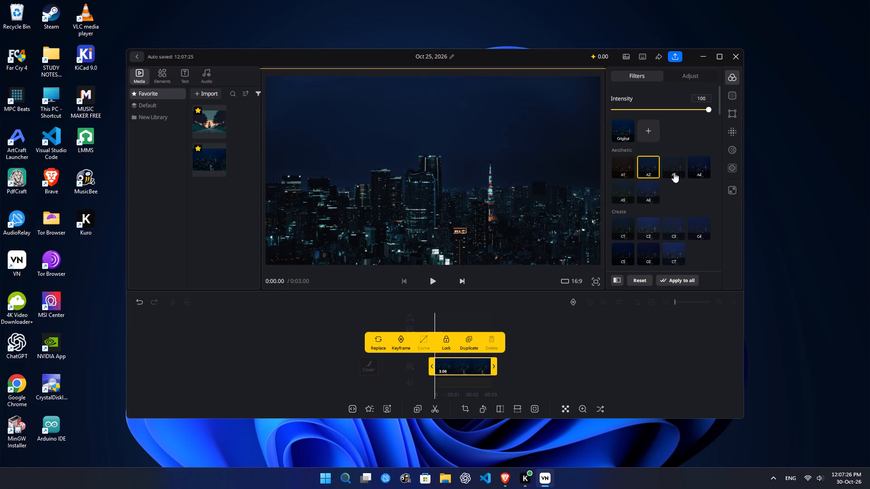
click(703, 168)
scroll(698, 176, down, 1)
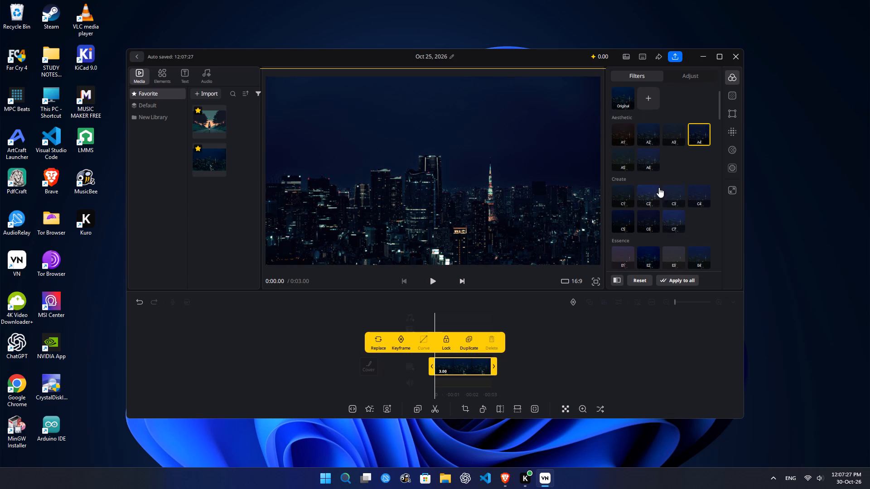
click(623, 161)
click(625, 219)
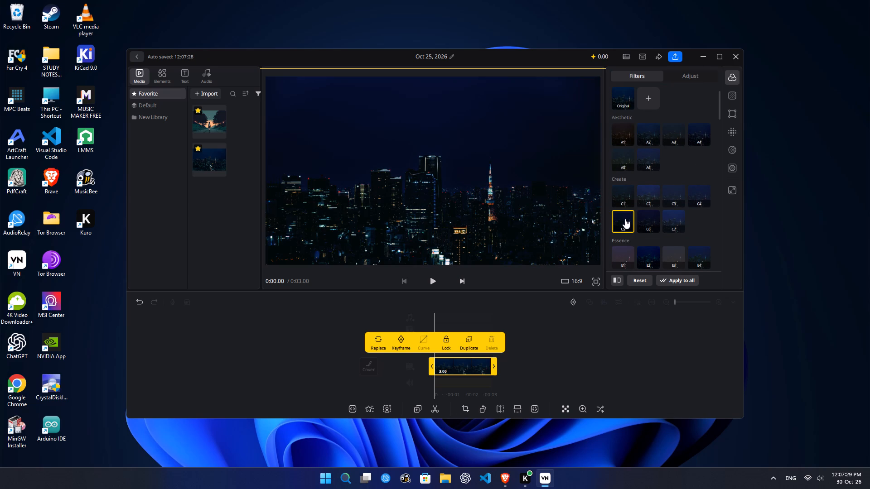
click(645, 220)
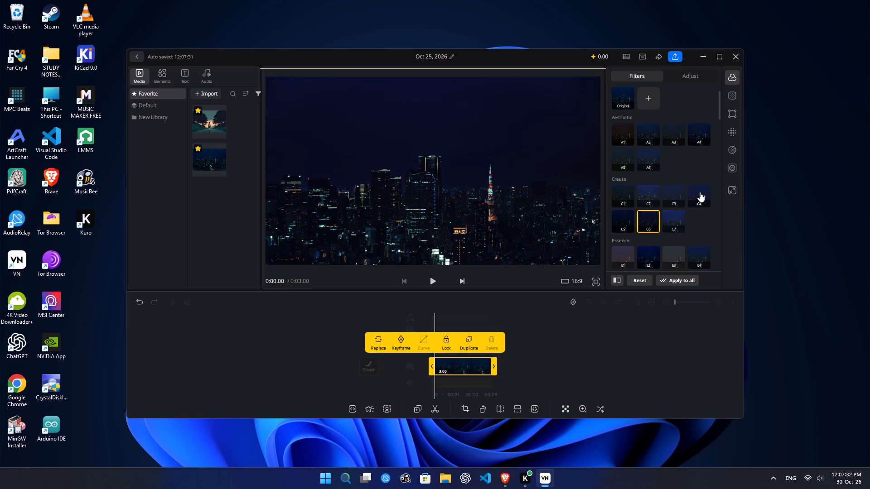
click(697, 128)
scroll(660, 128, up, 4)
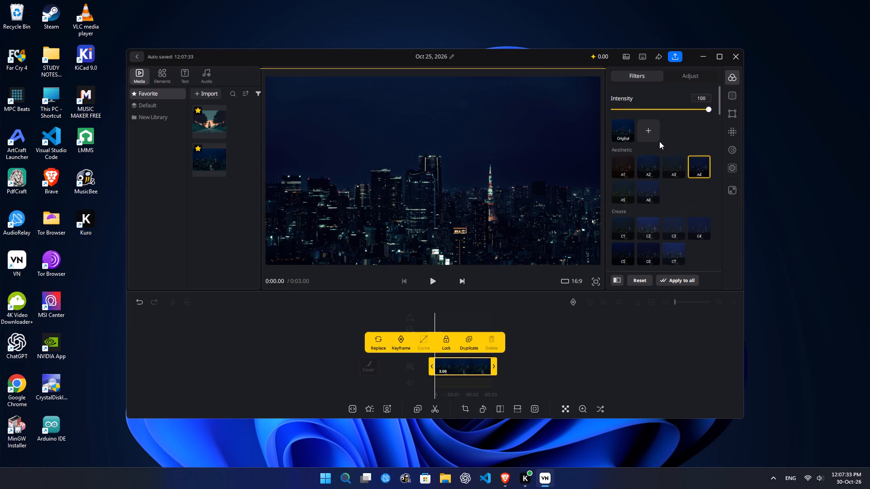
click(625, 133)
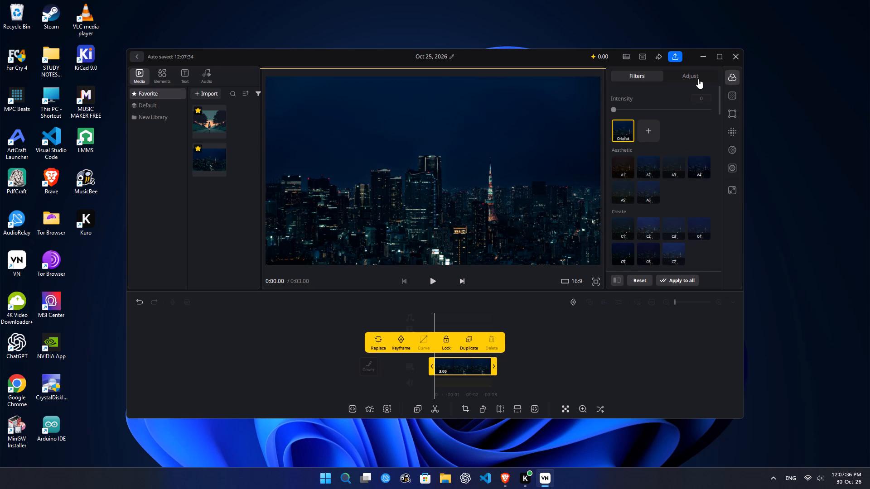
Set the clip's contrast adjustment to +3.
click(698, 79)
drag(668, 126, 676, 128)
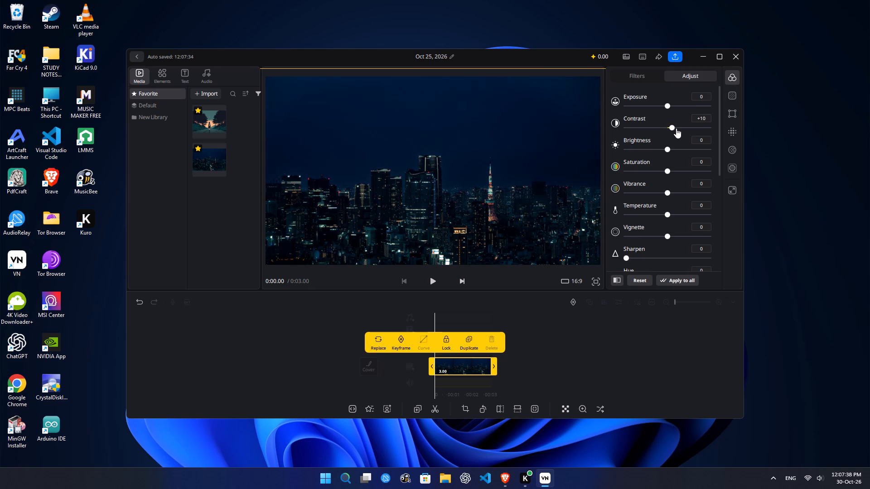
drag(676, 128, 669, 132)
Set the clip's exposure adjustment to +20.
drag(669, 104, 681, 107)
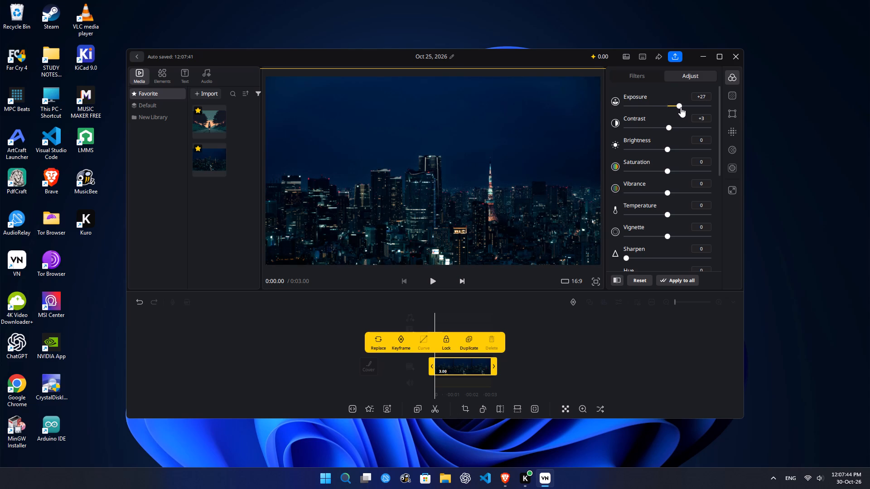
drag(681, 107, 679, 110)
drag(679, 110, 678, 111)
click(702, 96)
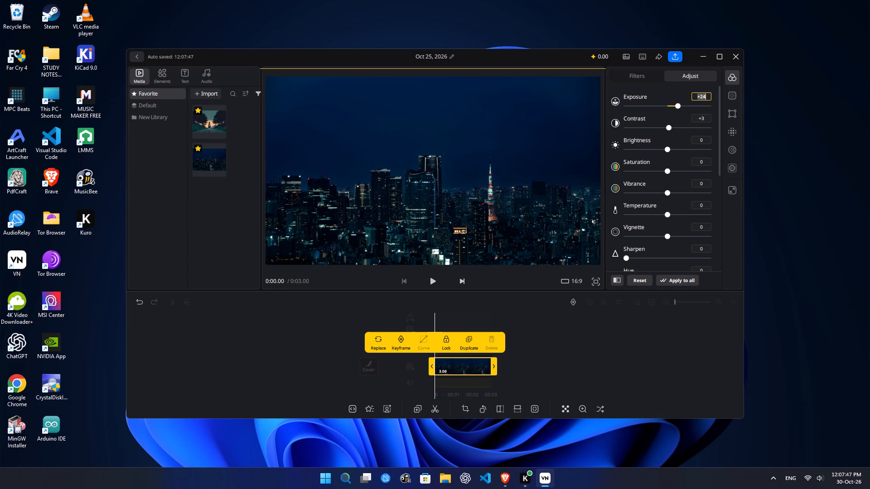
click(706, 97)
key(BackSpace)
text(20)
click(666, 87)
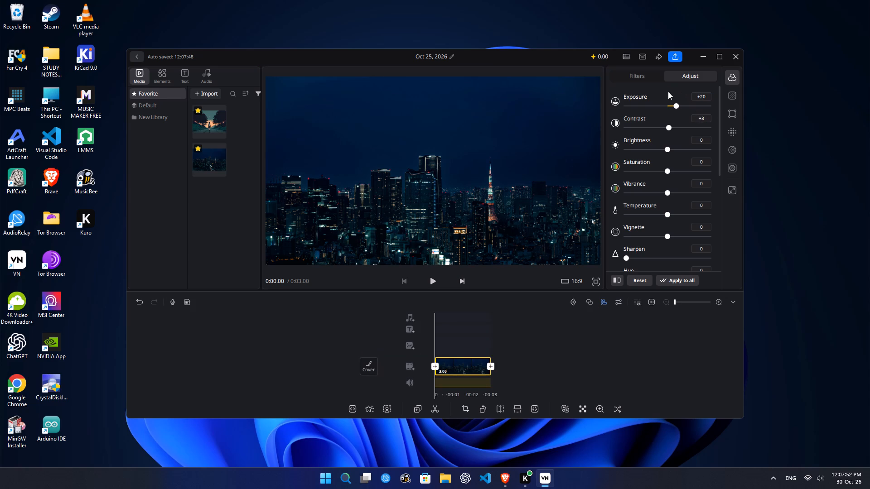
Set the clip's vibrance adjustment to +35.
drag(667, 196, 677, 196)
drag(677, 196, 686, 198)
drag(686, 198, 683, 198)
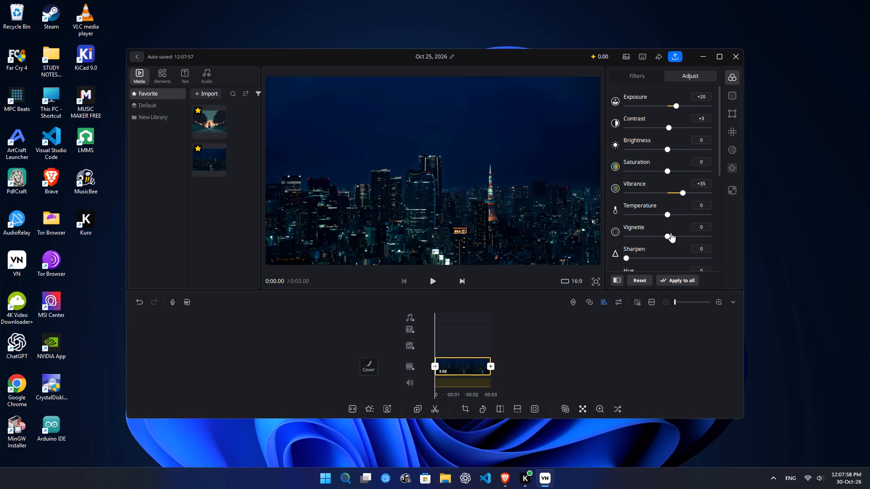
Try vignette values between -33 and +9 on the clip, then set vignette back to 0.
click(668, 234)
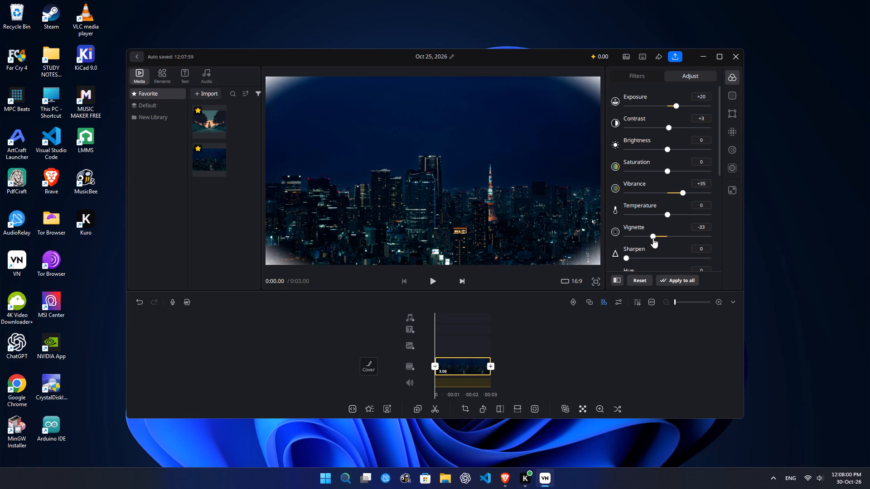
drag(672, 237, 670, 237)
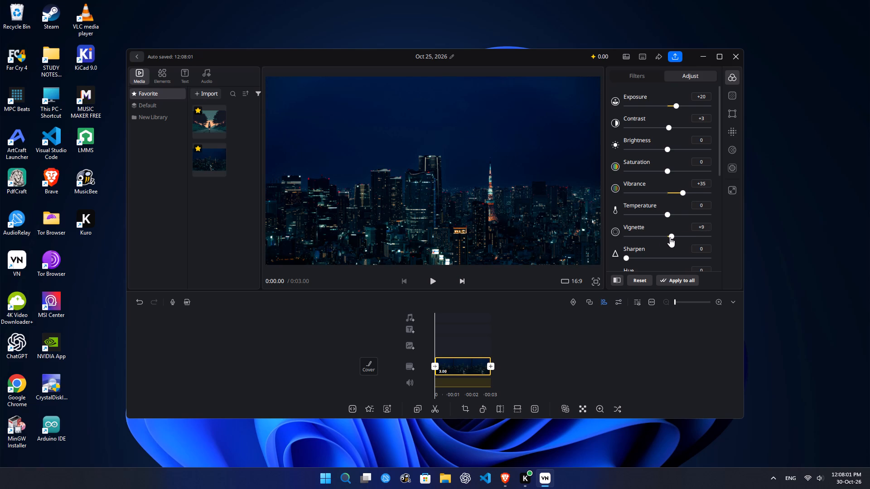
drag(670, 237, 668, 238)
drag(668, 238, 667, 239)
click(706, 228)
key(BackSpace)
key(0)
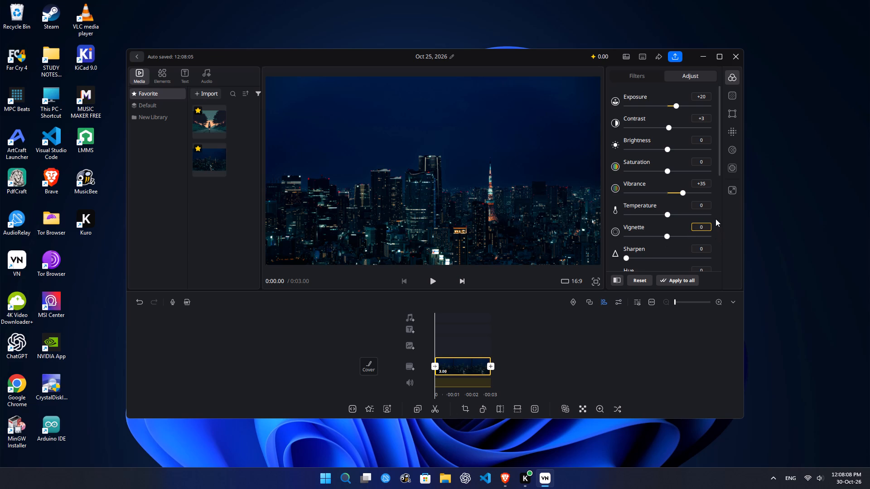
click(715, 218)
Set the clip's temperature adjustment to +23.
drag(667, 213, 679, 215)
drag(679, 215, 678, 218)
drag(678, 218, 676, 219)
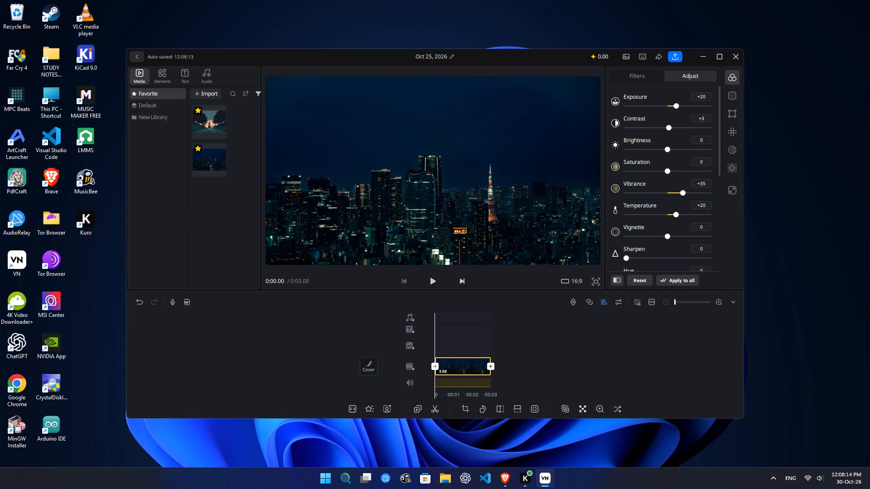
click(724, 214)
drag(675, 215, 678, 219)
drag(678, 219, 677, 220)
Try stronger sharpening on the clip, then settle the sharpen adjustment at 2.
drag(628, 259, 653, 258)
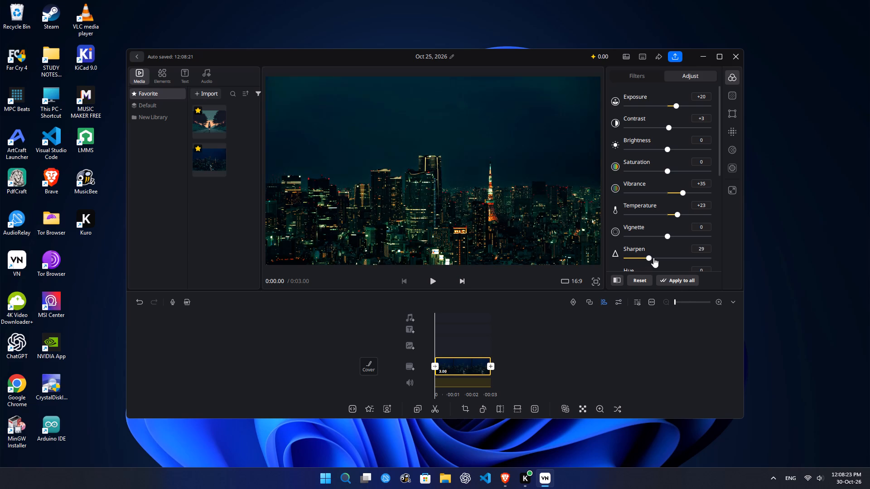
drag(653, 258, 619, 264)
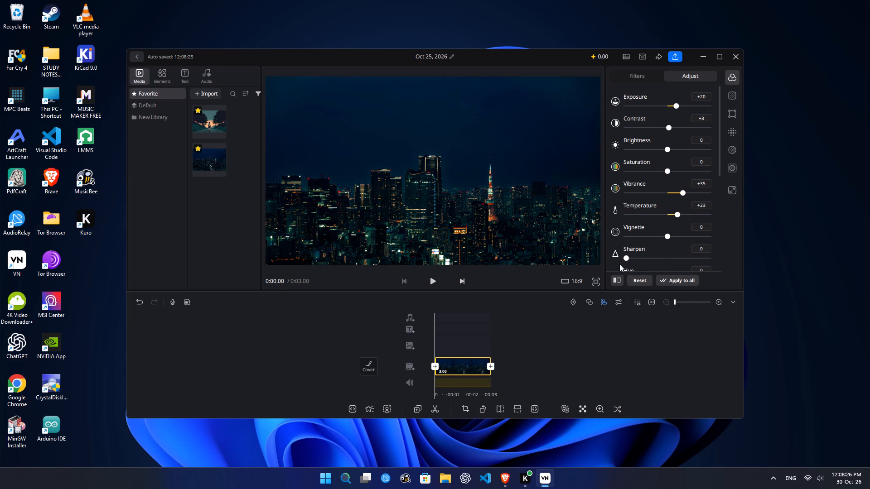
drag(619, 264, 628, 264)
drag(628, 264, 625, 264)
Try high highlights values on the clip, then settle the highlights adjustment at 14.
scroll(656, 222, down, 2)
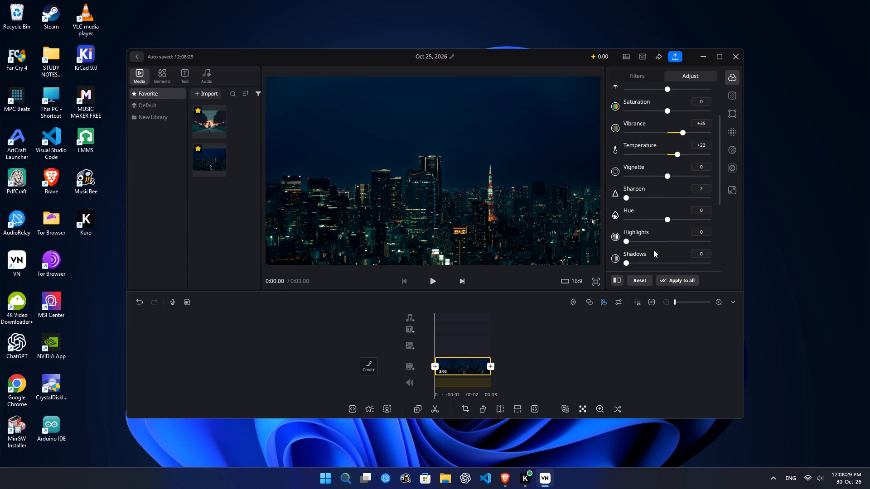
drag(626, 242, 668, 239)
drag(668, 239, 701, 247)
drag(701, 247, 636, 249)
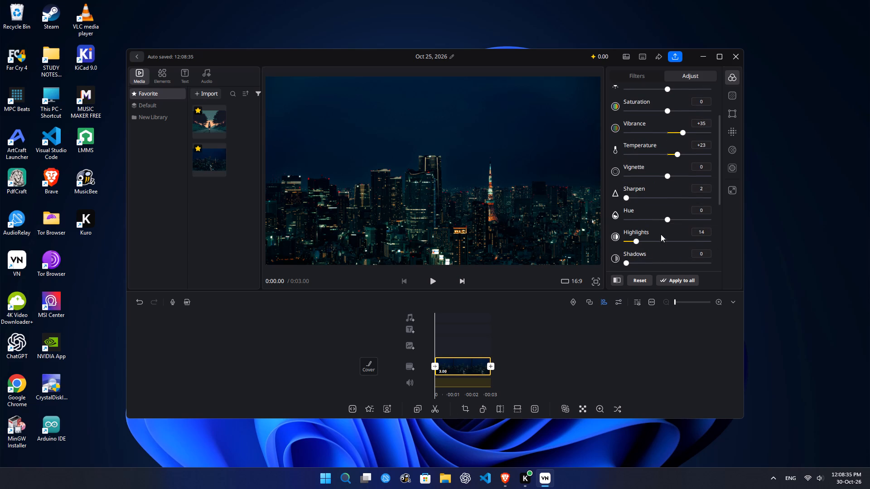
Try red saturation values from -42 to +93 in the clip's colour adjustments, then settle it at +2.
scroll(661, 234, down, 5)
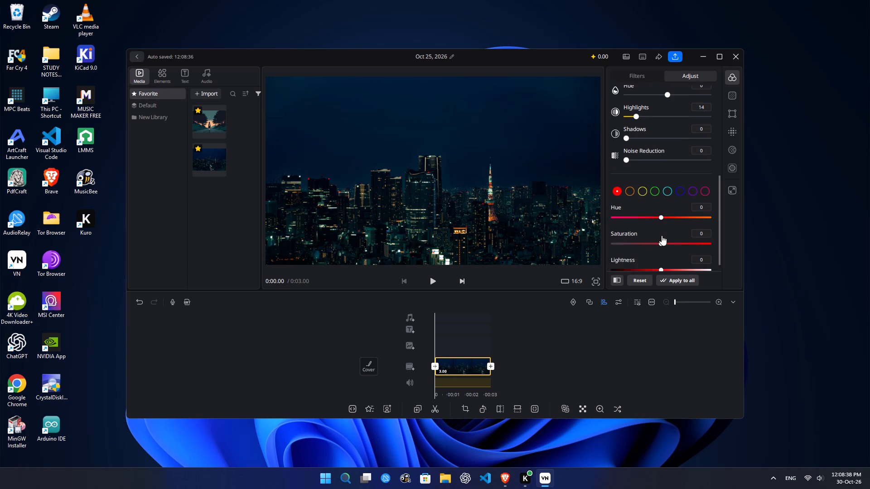
drag(660, 234, 672, 231)
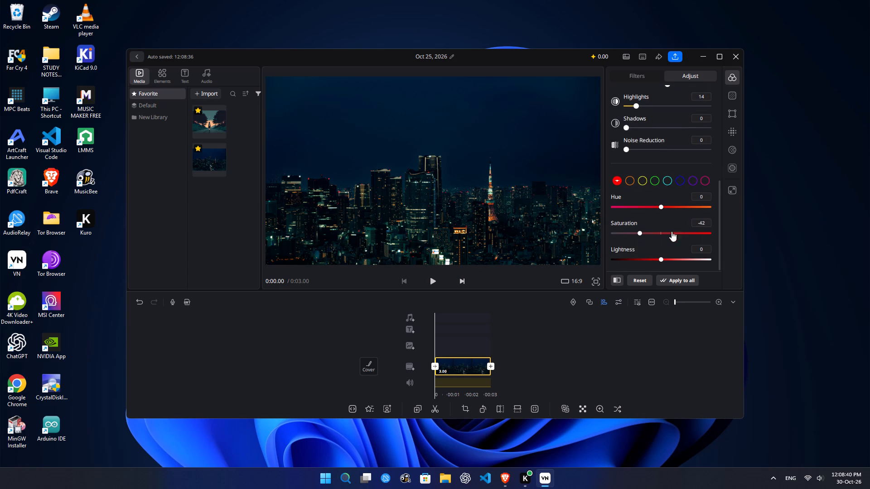
drag(672, 231, 685, 233)
drag(685, 233, 708, 230)
drag(708, 230, 662, 239)
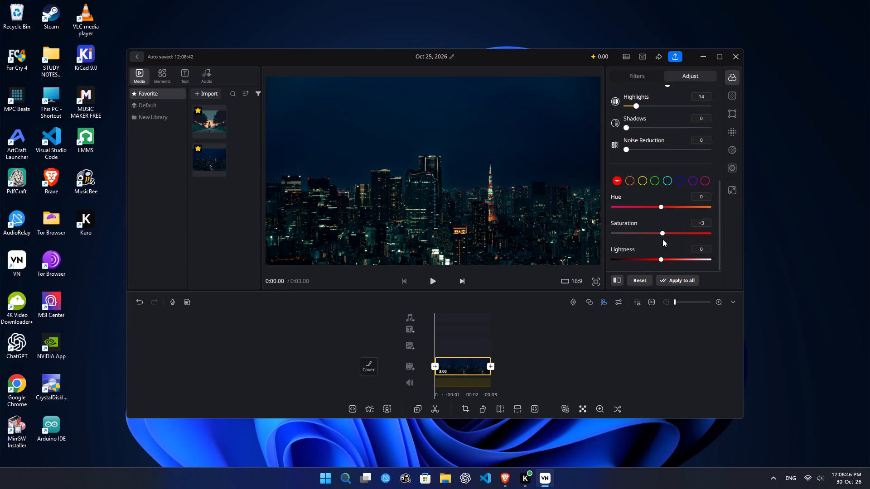
drag(662, 239, 662, 239)
Set the red colour range's lightness to +5, then try hue +31 and bring the hue back close to neutral.
click(663, 260)
drag(658, 206, 677, 206)
drag(677, 206, 662, 212)
Set the orange colour range's hue to +18 and close the clip's colour adjustments.
click(628, 181)
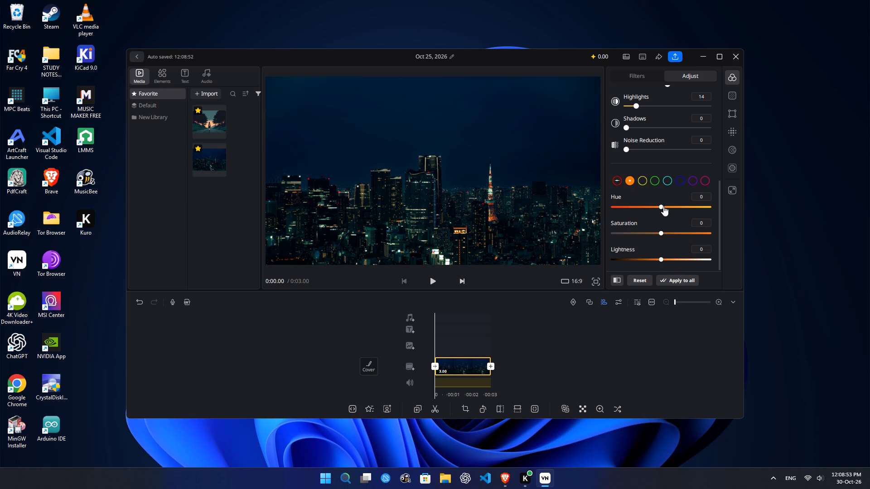
drag(663, 207, 679, 209)
drag(679, 209, 677, 210)
drag(677, 210, 670, 210)
click(732, 75)
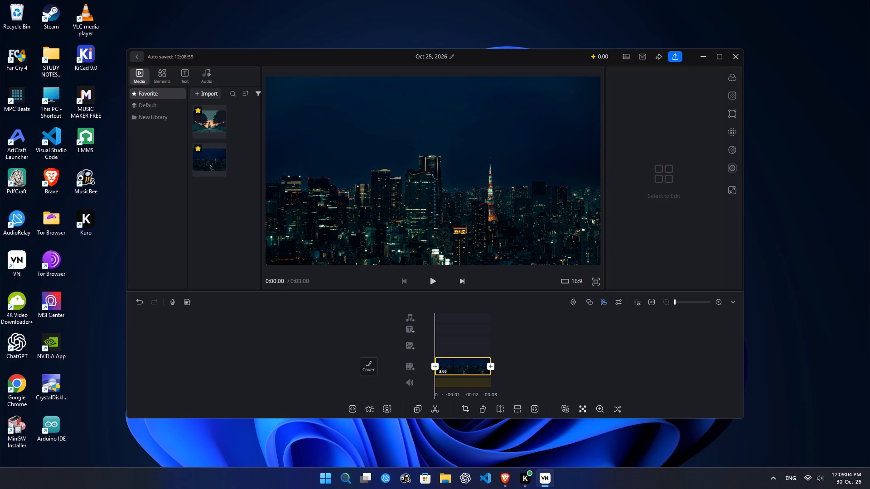
Extend the end of the night-city clip on the timeline to a duration of 13.61 seconds.
click(477, 367)
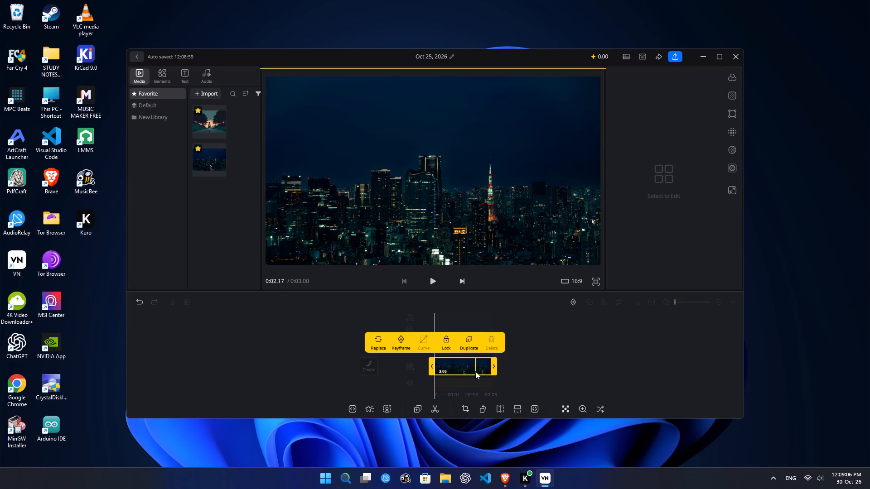
drag(494, 368, 651, 370)
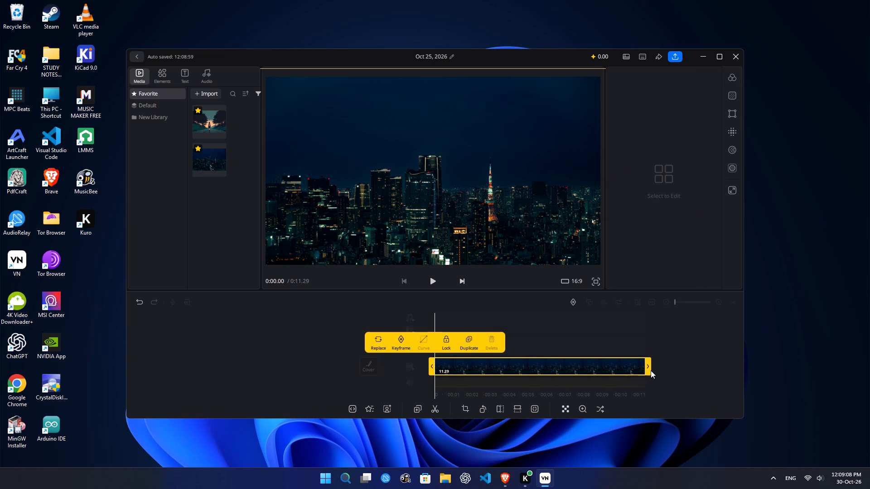
drag(651, 370, 691, 369)
click(561, 342)
drag(547, 355, 744, 365)
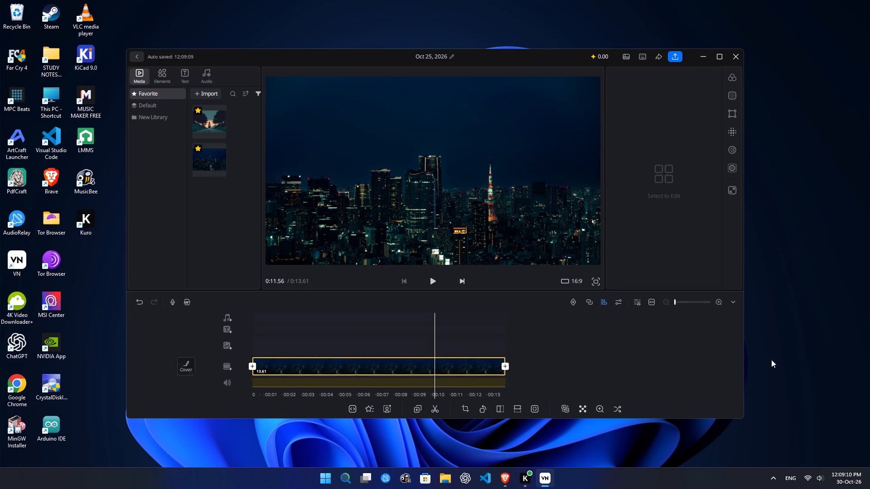
Add the WAV audio file MADE BY DAKSH from New Volume (F:) to the music track at the timeline's start.
click(414, 317)
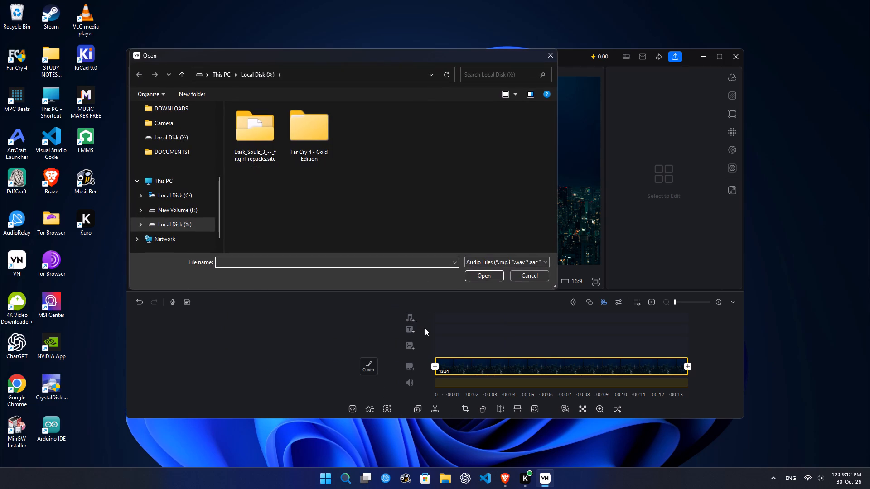
click(201, 208)
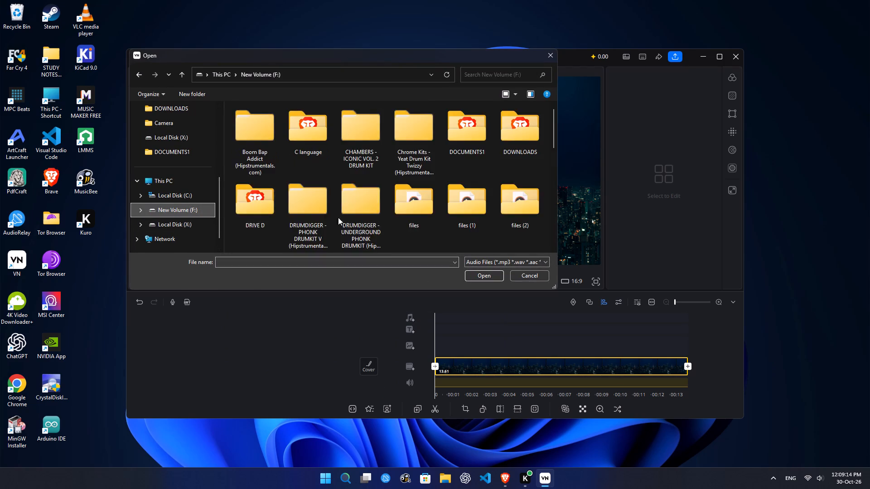
scroll(370, 217, down, 8)
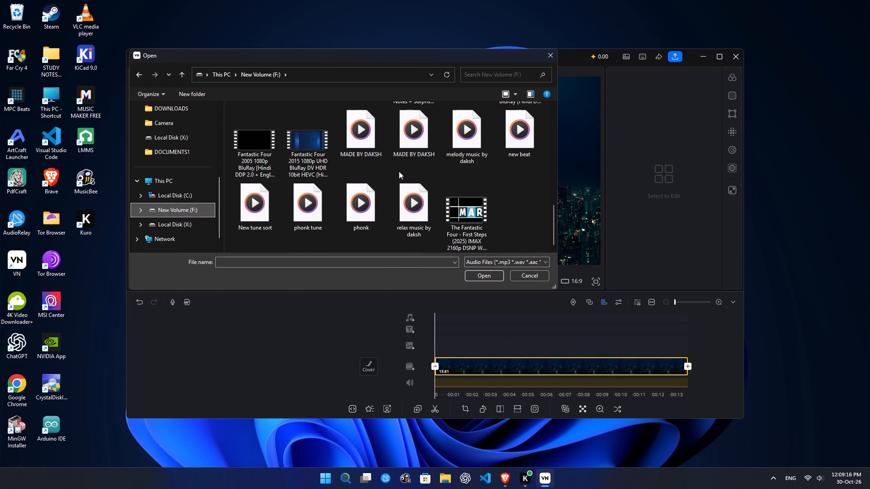
click(413, 144)
click(493, 276)
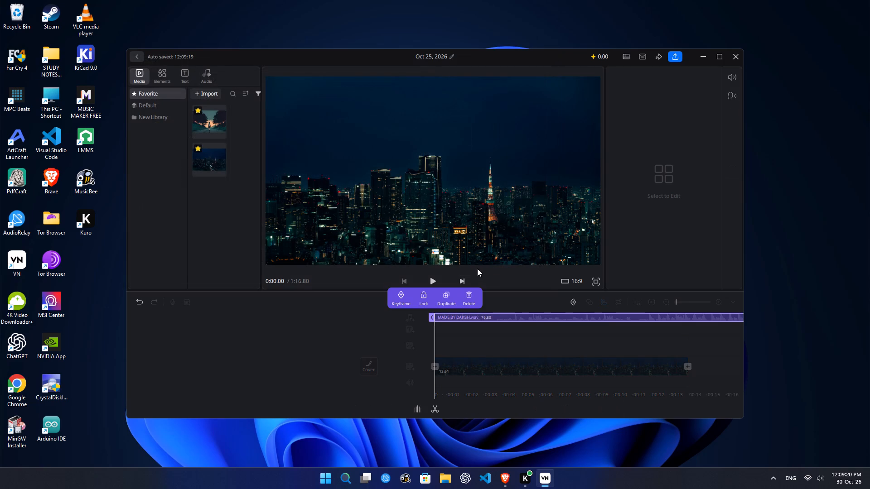
click(489, 339)
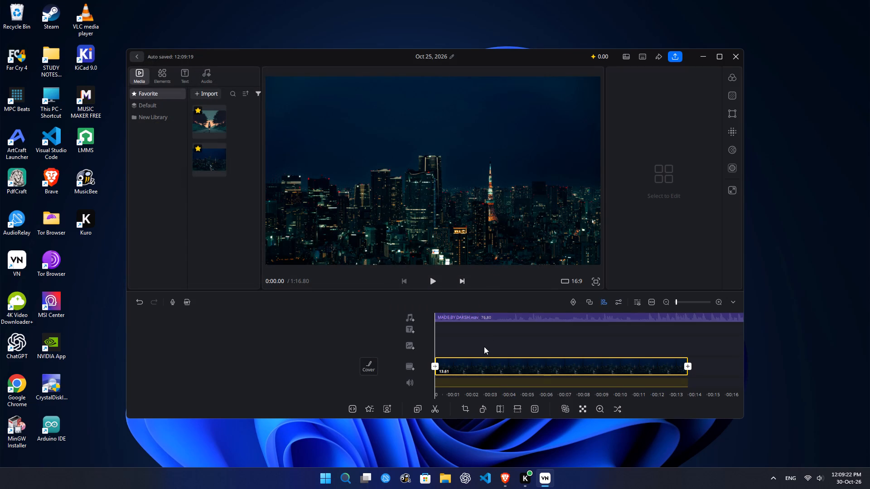
Extend the end of the night-city clip to 76.80 seconds, matching the end of the audio track.
drag(527, 342, 371, 360)
click(524, 370)
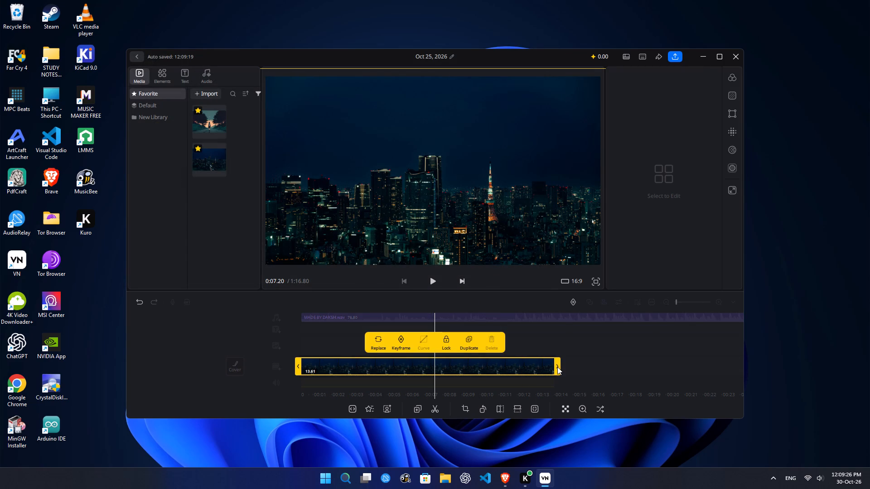
drag(557, 367, 744, 360)
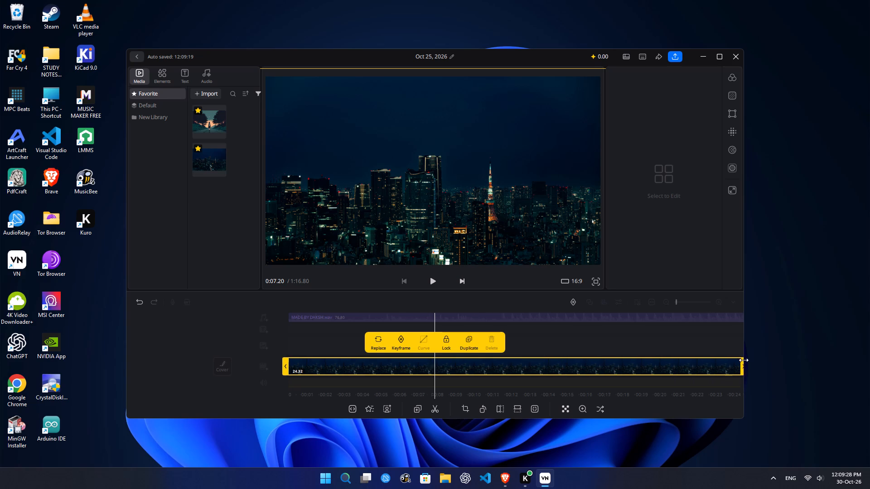
drag(744, 360, 748, 361)
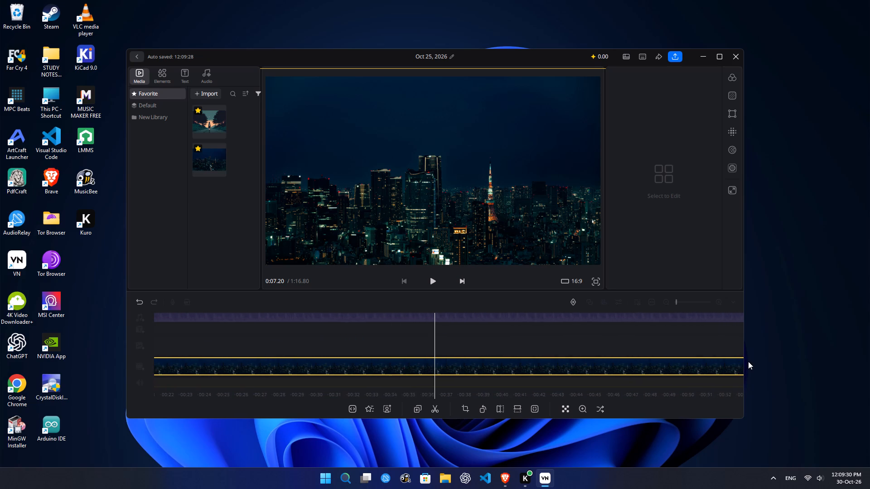
drag(748, 361, 585, 374)
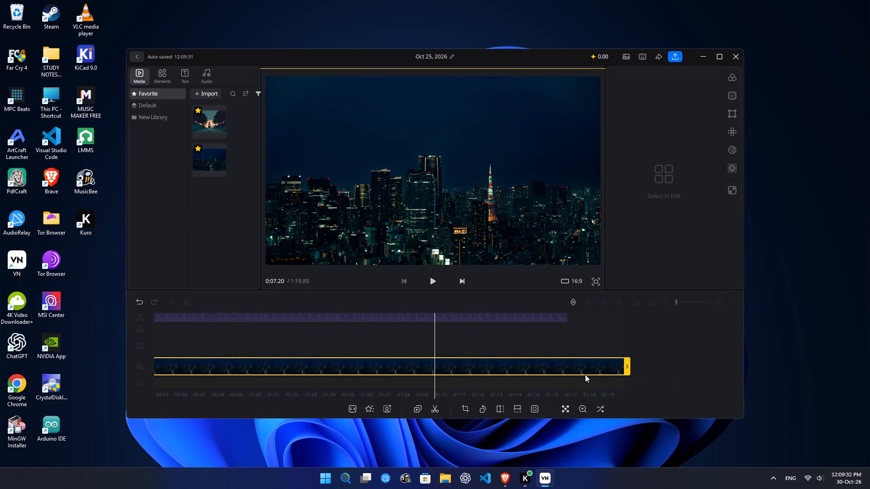
drag(585, 374, 570, 368)
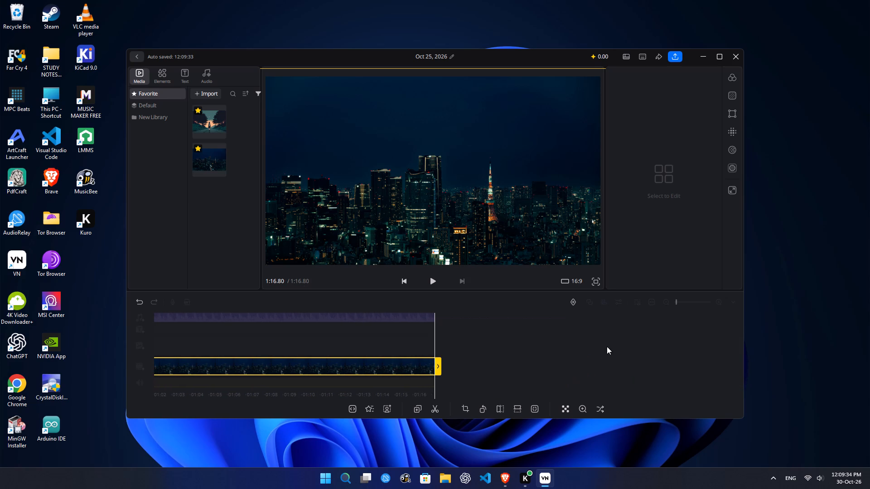
click(607, 346)
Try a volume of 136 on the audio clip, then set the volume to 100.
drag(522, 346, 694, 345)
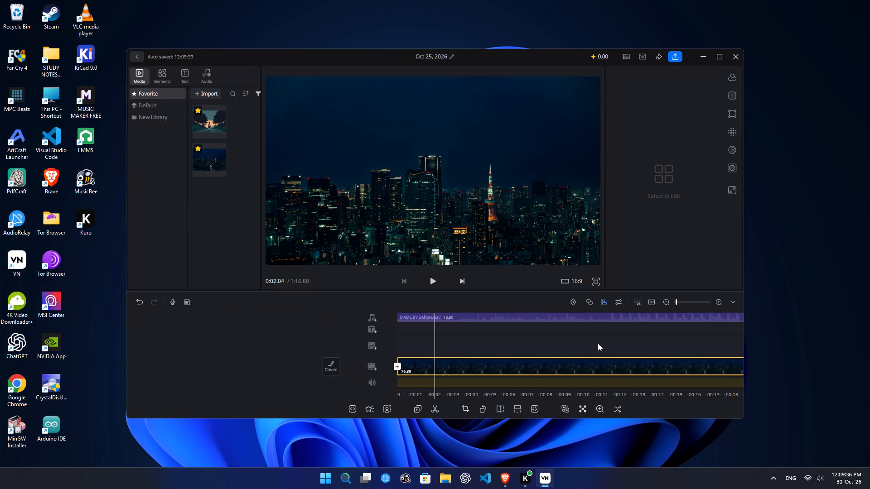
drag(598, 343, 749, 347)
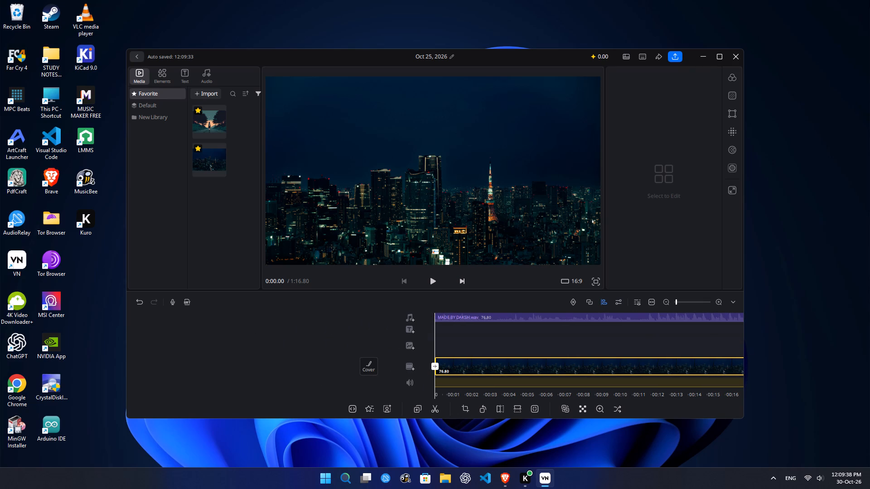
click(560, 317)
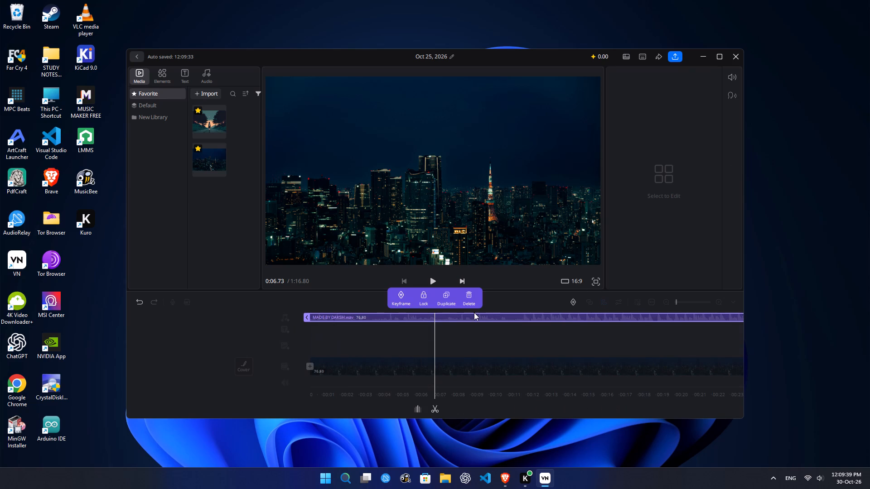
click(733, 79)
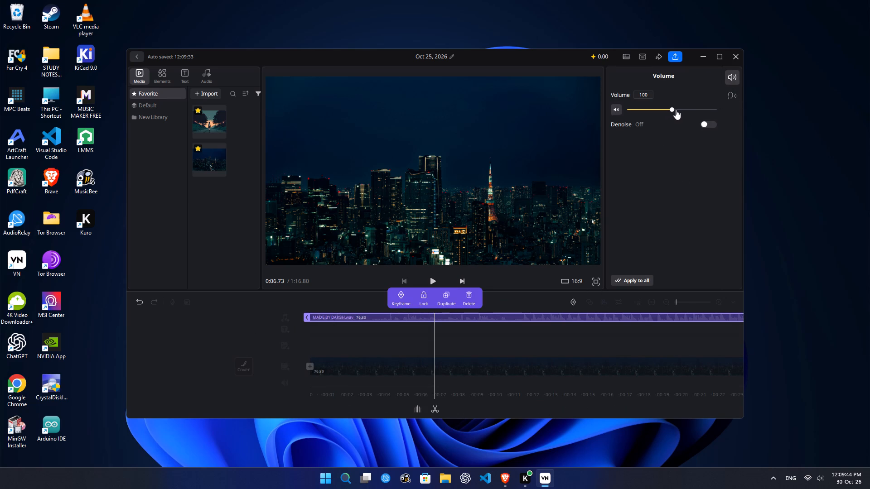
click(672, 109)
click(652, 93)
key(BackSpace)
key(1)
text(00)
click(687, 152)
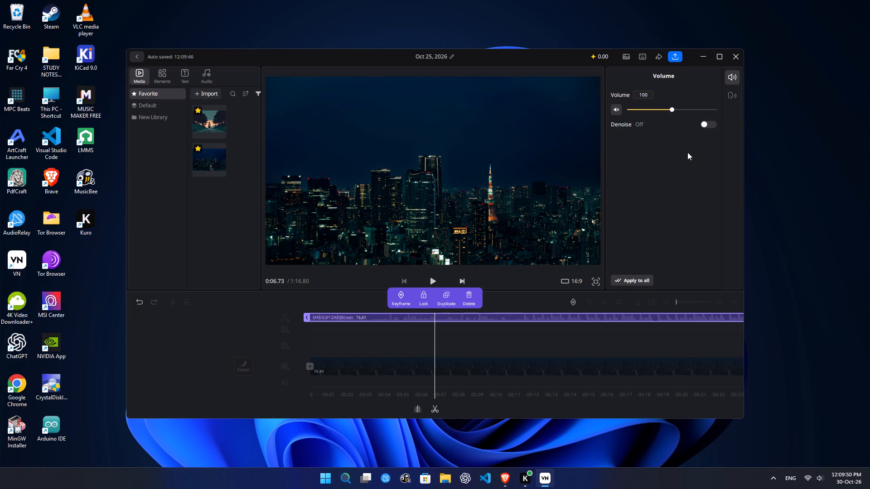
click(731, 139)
Choose None as the audio clip's voice effect.
click(737, 93)
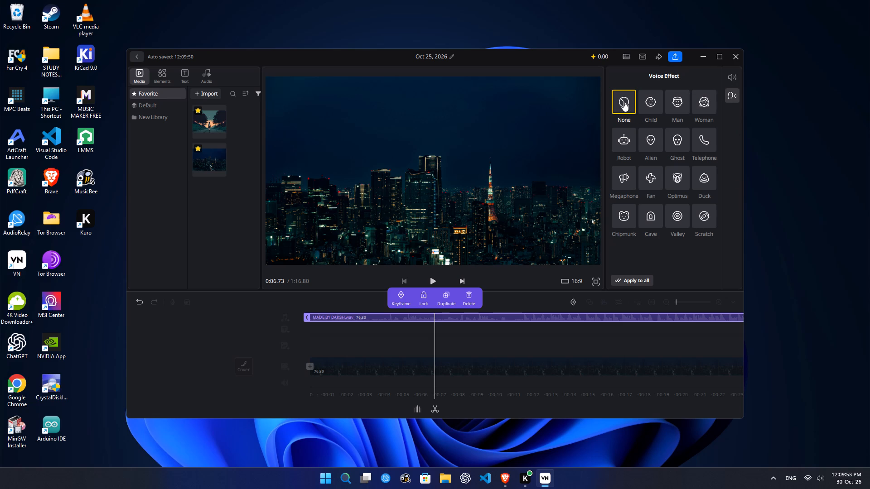
click(623, 101)
Apply the audio clip's volume setting of 100 to all audio clips.
click(737, 78)
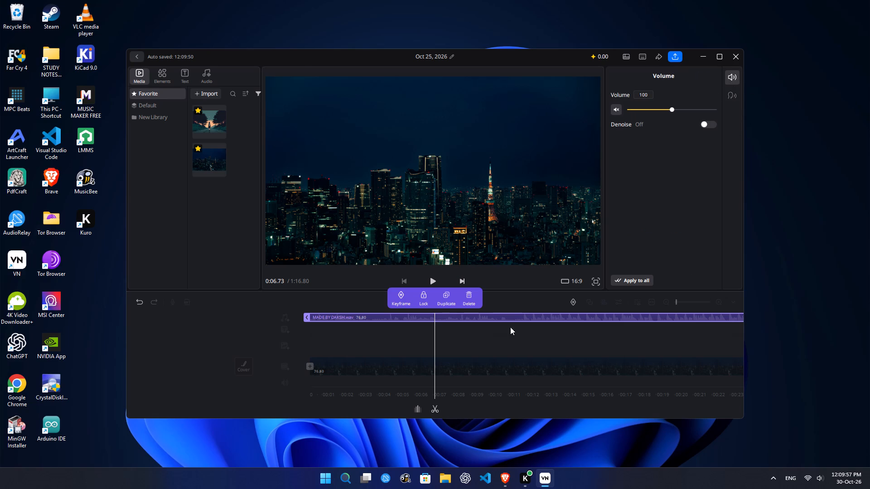
click(640, 282)
click(642, 336)
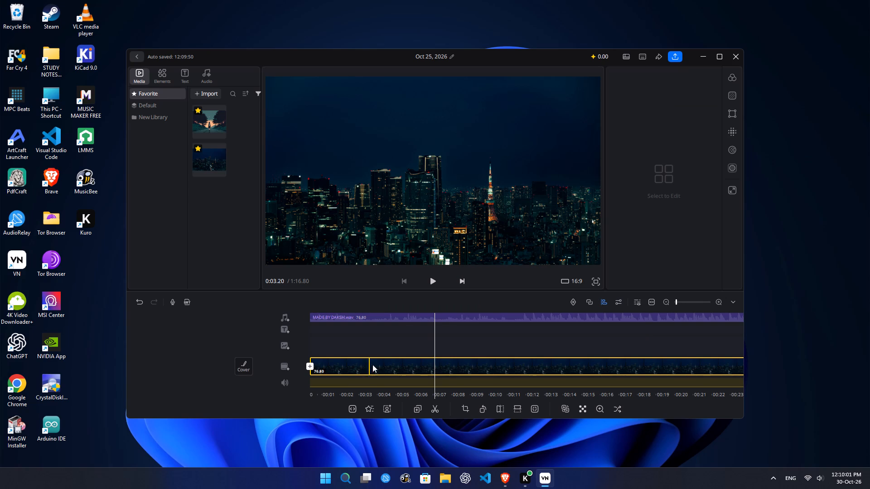
Pause the YouTube Music song in Brave, and play the VN project from its start in a maximized window up to about 10.6 seconds.
drag(375, 343, 539, 345)
click(507, 480)
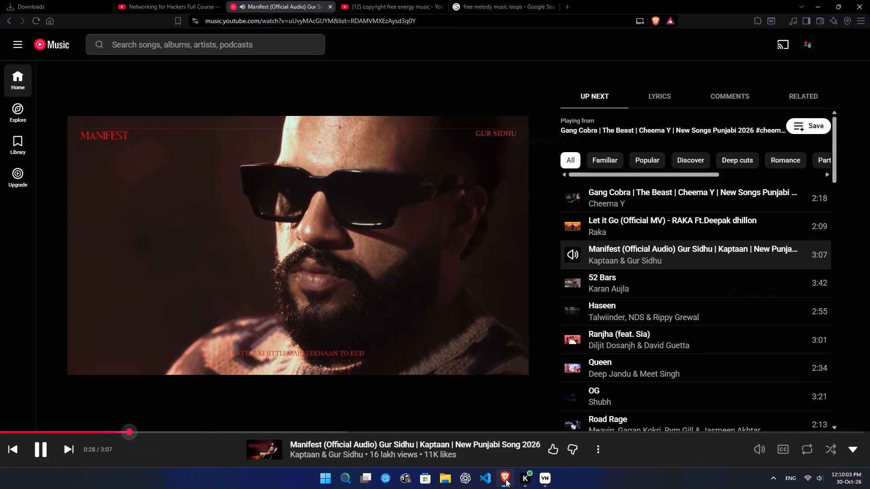
key(space)
click(548, 486)
key(space)
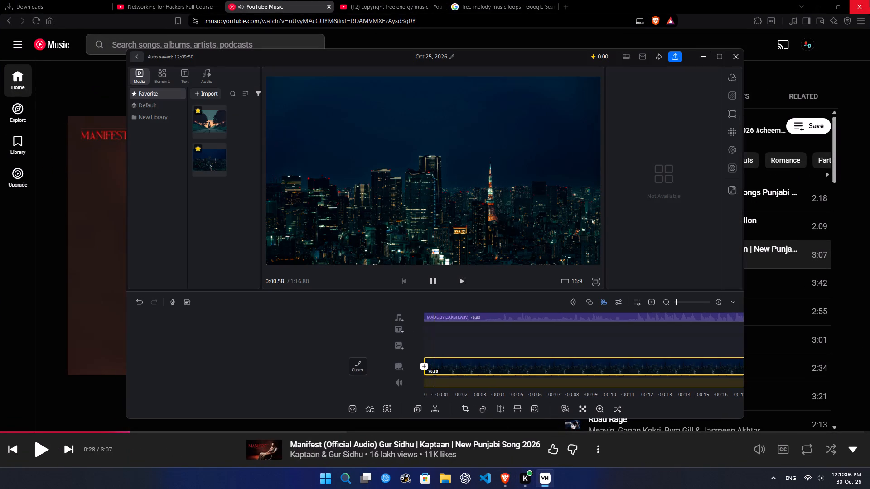
click(723, 57)
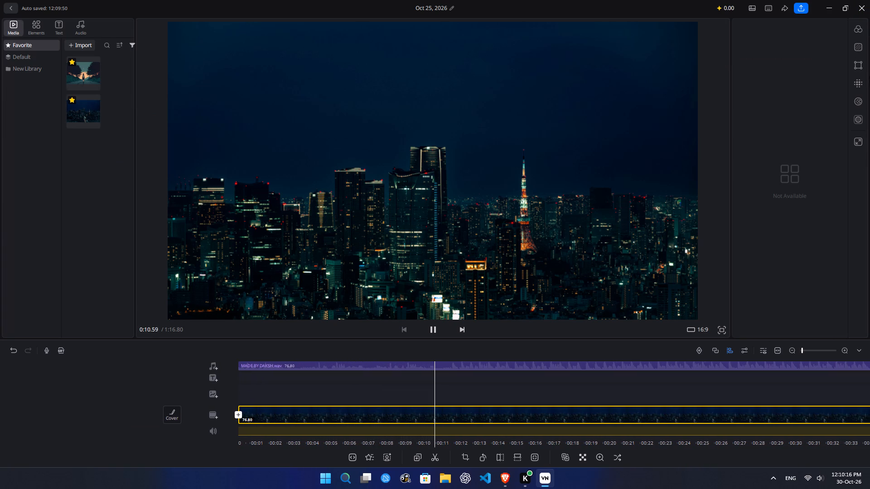
key(space)
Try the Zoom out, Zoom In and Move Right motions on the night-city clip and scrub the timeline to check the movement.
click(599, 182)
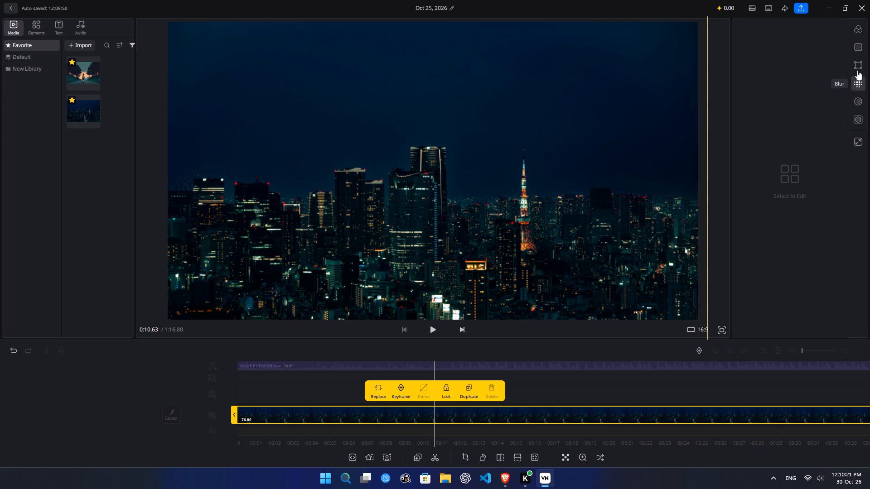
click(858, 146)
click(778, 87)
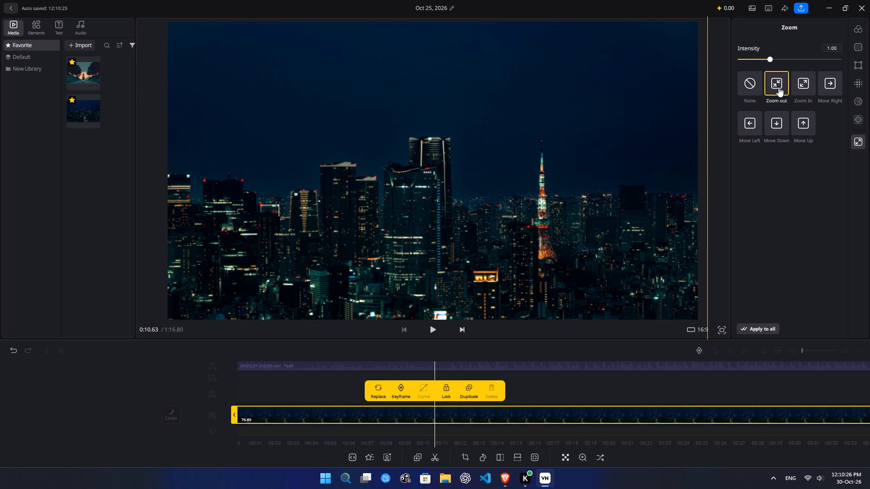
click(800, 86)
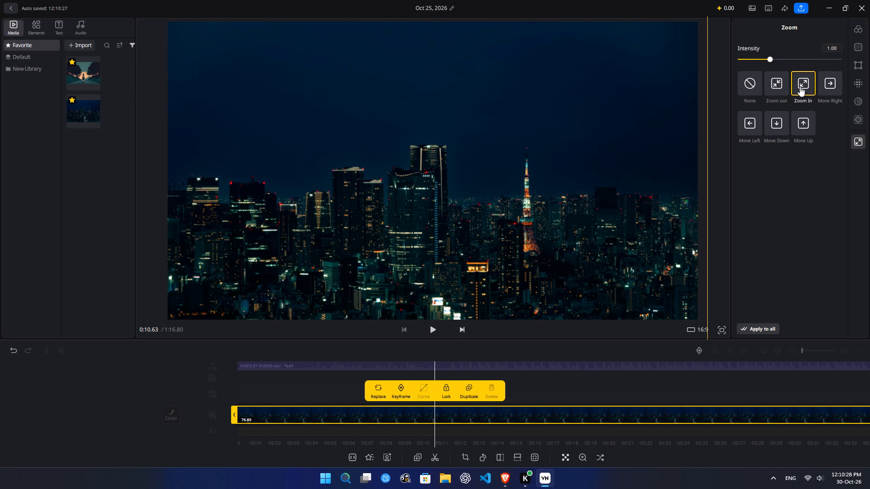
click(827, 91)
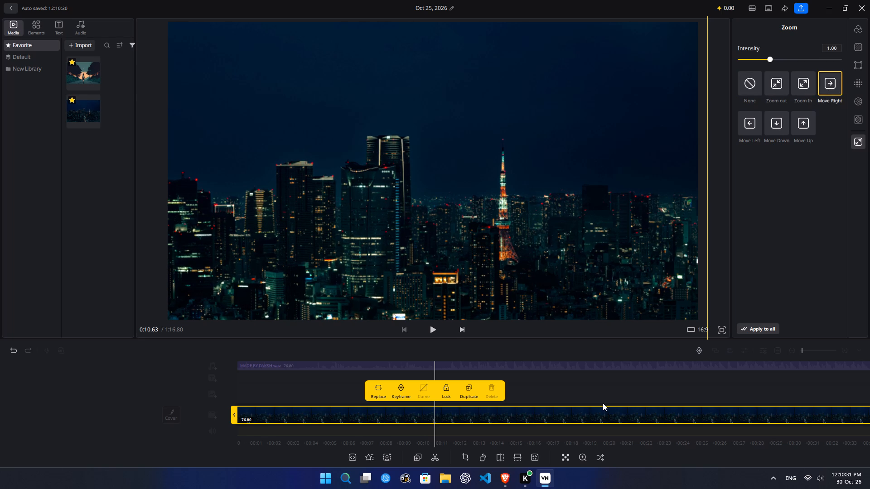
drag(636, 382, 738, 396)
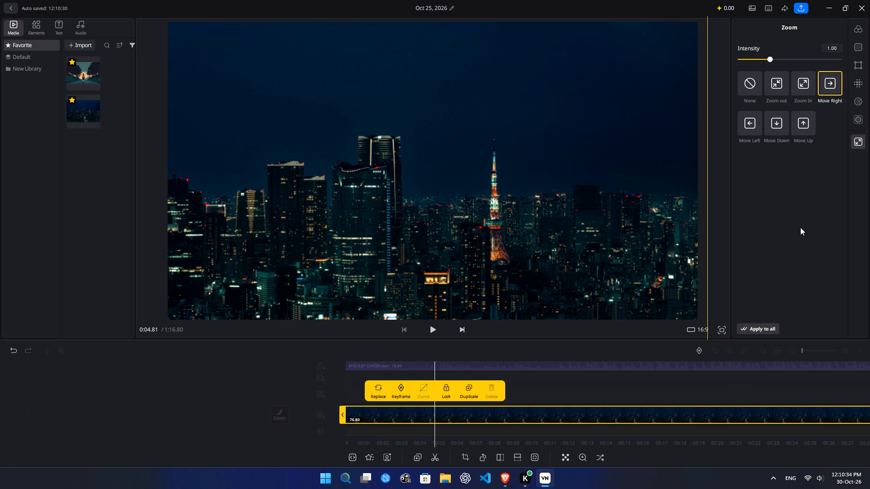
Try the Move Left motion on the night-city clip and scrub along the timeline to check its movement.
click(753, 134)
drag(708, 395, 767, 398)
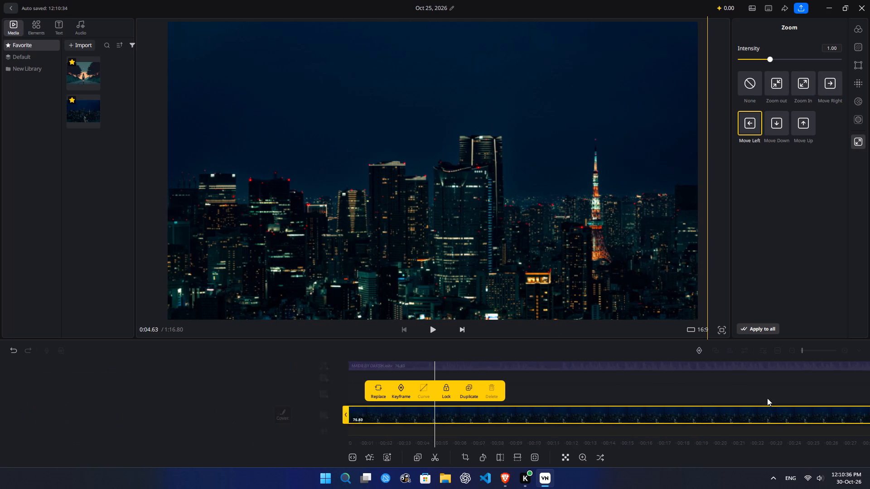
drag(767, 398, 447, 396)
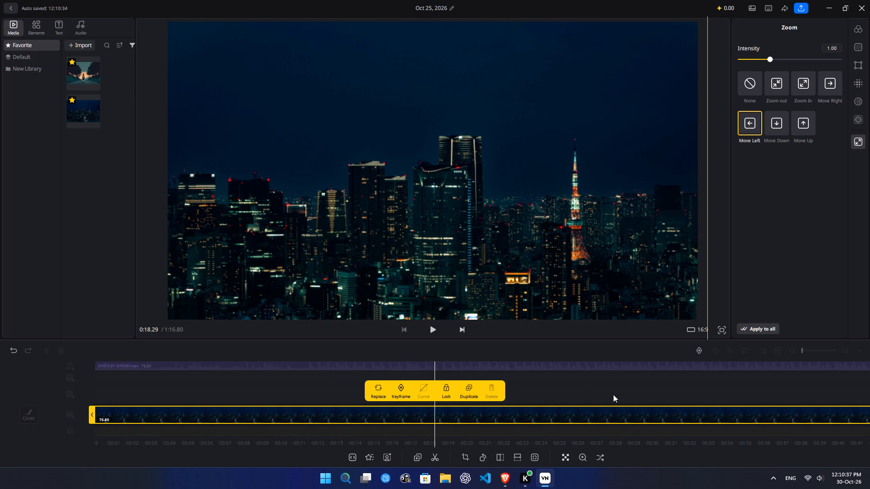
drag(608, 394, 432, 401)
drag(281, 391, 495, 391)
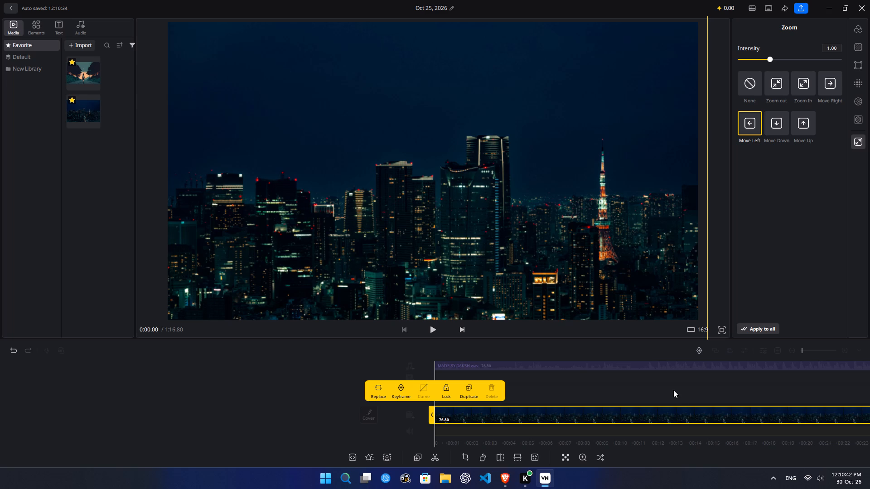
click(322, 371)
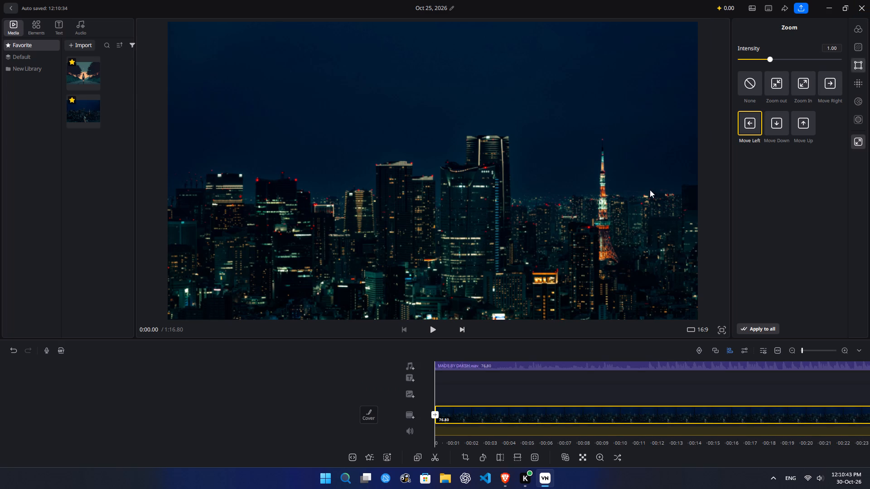
Try the Move Down motion on the night-city clip, switch it to Zoom In, and scrub the timeline to check the movement.
click(782, 123)
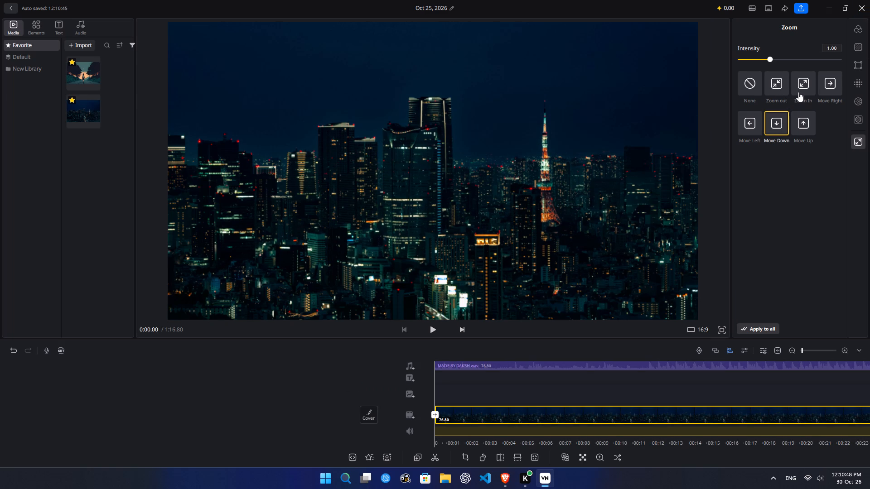
click(798, 92)
drag(795, 392, 577, 407)
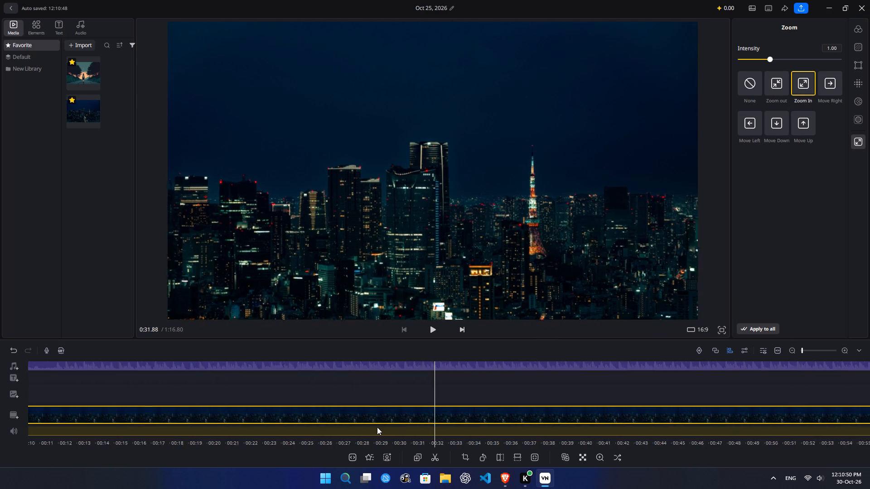
drag(361, 387, 563, 387)
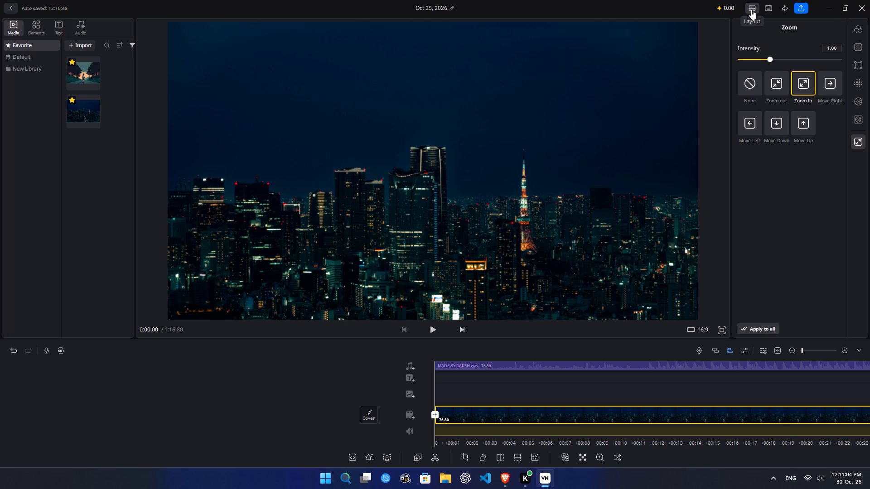
Add a text title at the start of the timeline and open its text for editing.
click(411, 381)
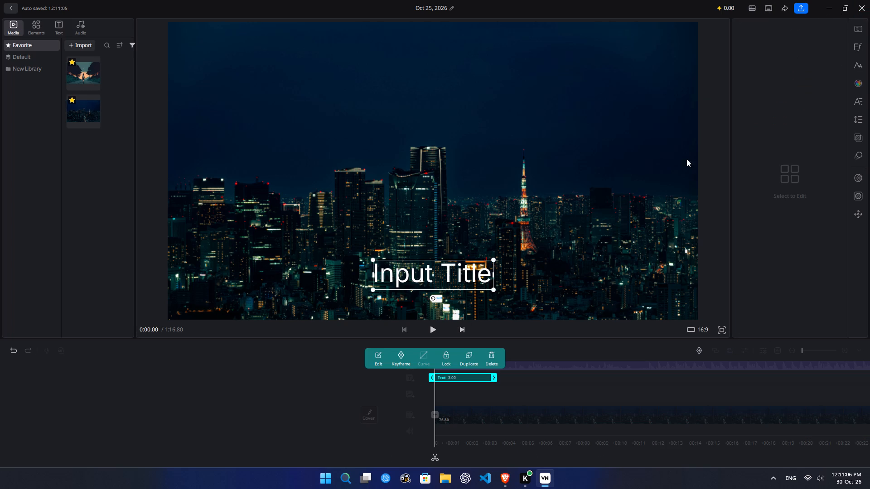
key(BackSpace)
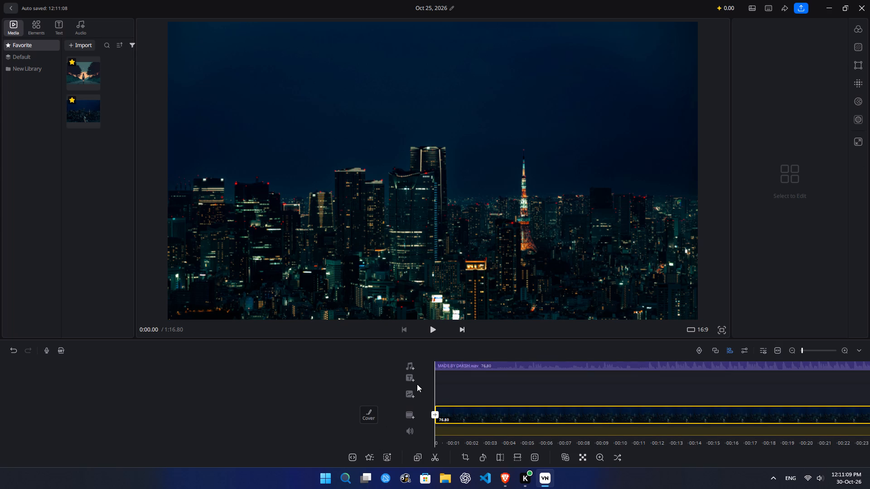
click(413, 377)
click(475, 278)
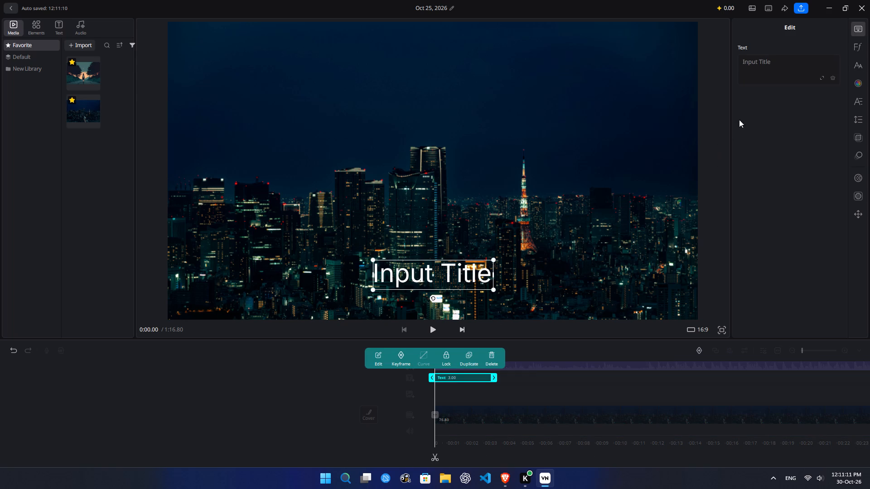
click(790, 64)
key(BackSpace)
key(BackSpace)
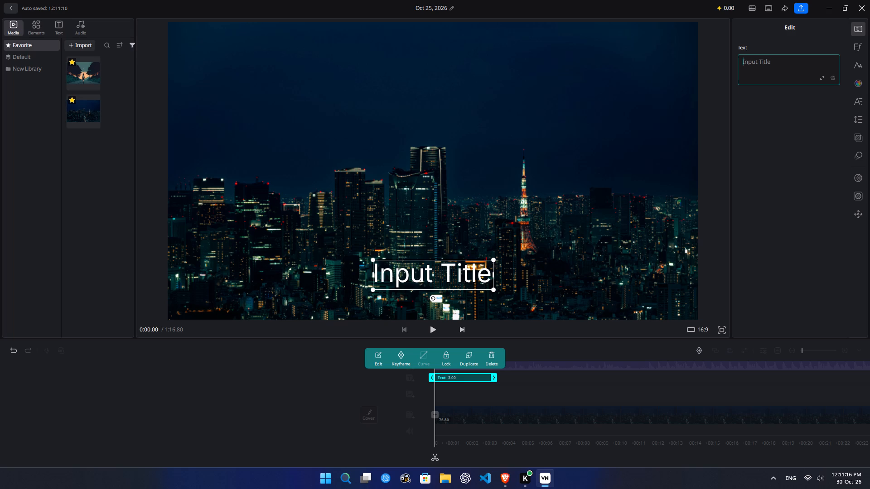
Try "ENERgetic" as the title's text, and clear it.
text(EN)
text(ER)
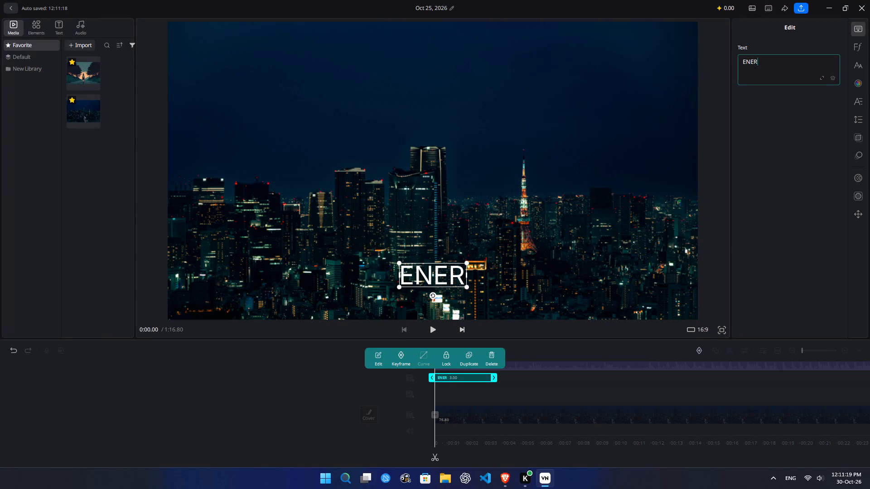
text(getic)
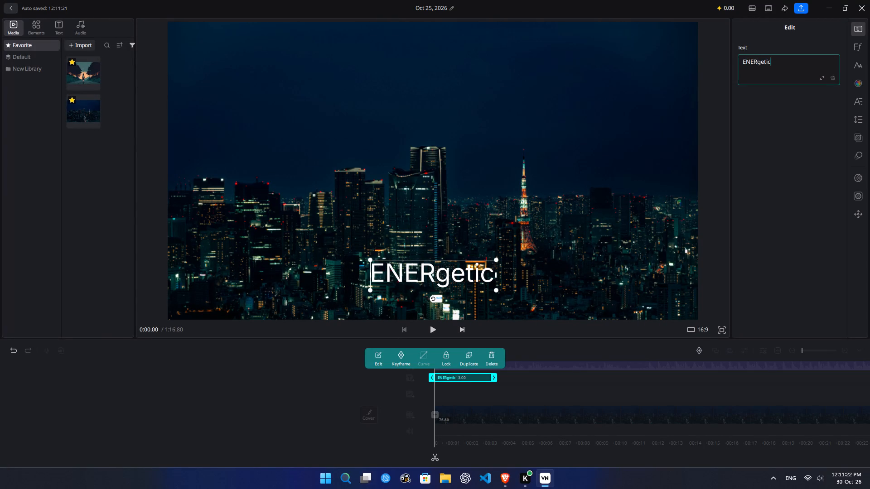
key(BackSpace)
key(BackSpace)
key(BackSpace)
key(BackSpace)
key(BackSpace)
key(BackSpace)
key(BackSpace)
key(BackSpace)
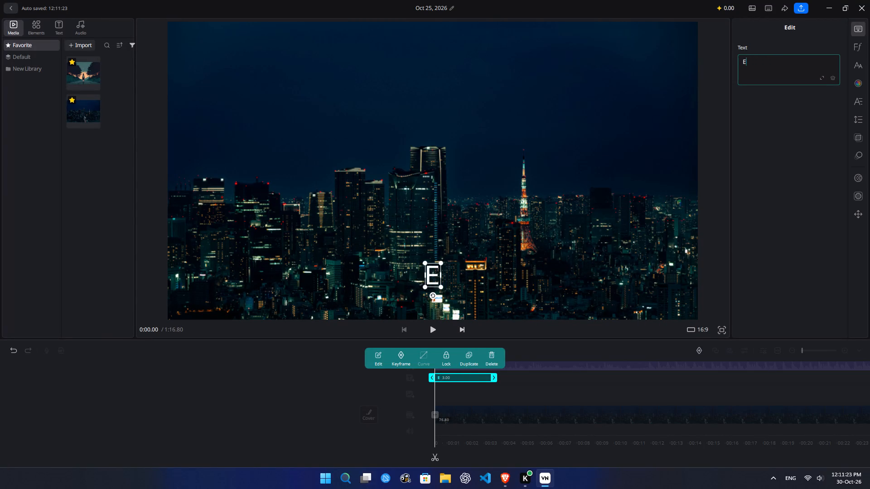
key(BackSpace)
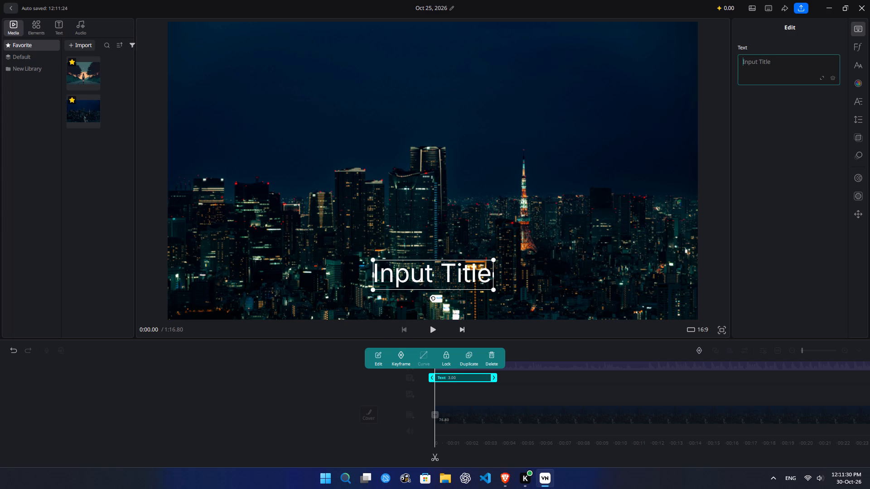
Enter "UPBEAT MUSIC" as the title's text.
key(u)
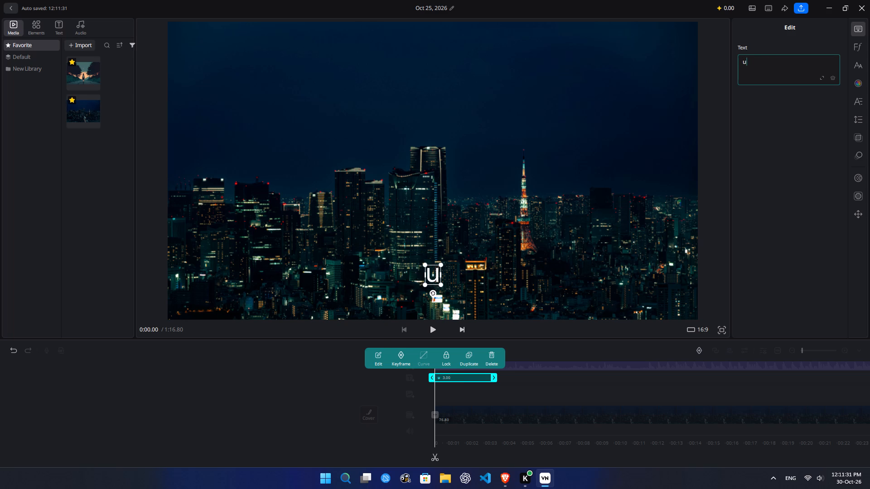
key(BackSpace)
text(UP)
text(BEAT)
key(space)
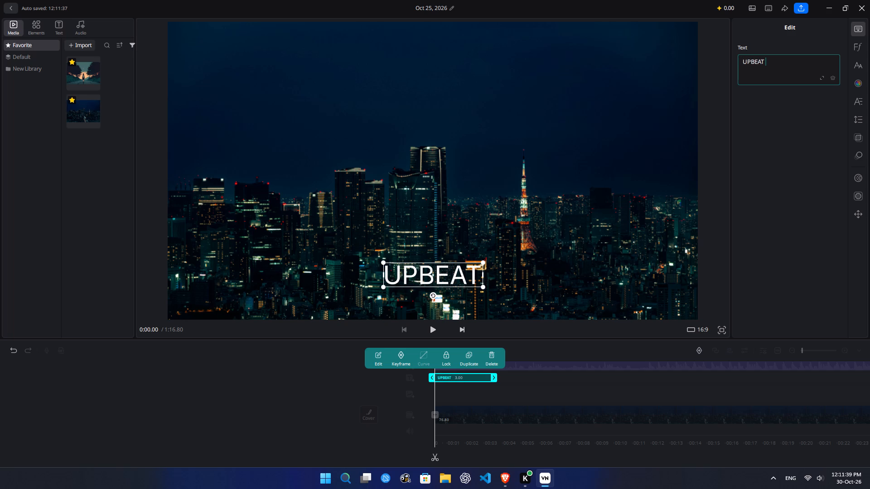
key(space)
key(BackSpace)
key(BackSpace)
key(space)
text(MUSIC)
click(784, 131)
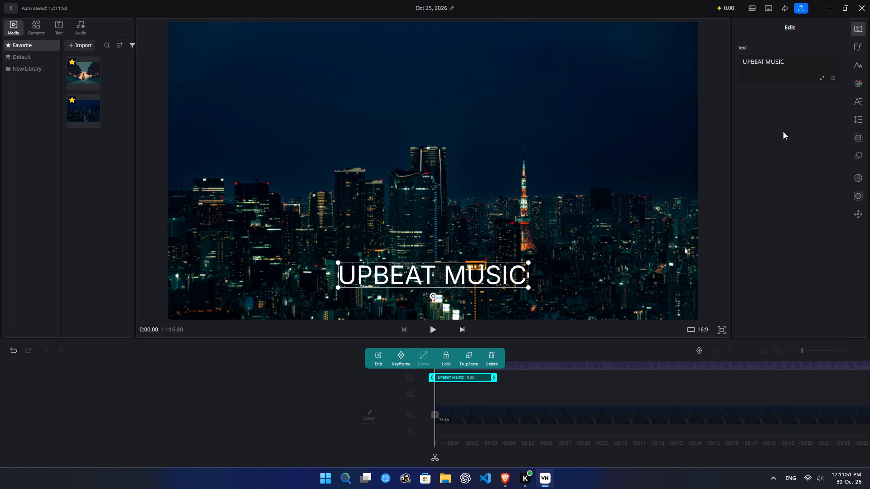
Move the UPBEAT MUSIC title up into the sky above the buildings, enlarge it, and centre it horizontally in the frame.
drag(474, 281, 461, 139)
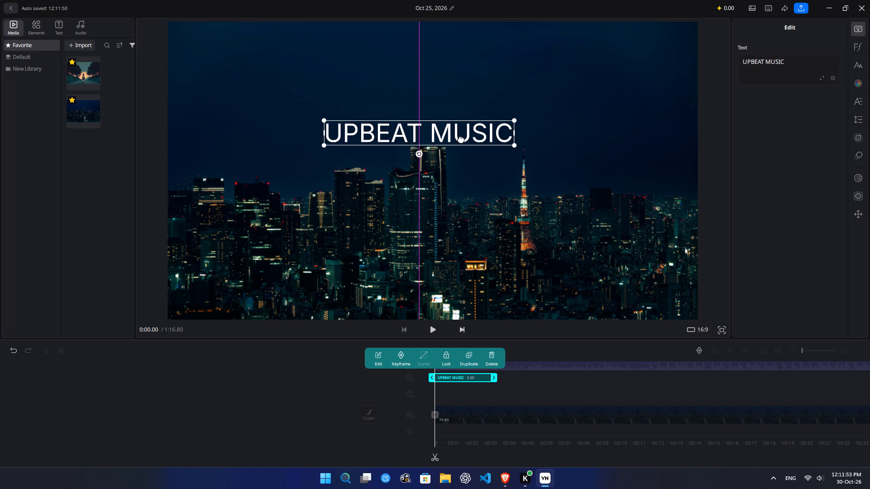
drag(461, 139, 461, 139)
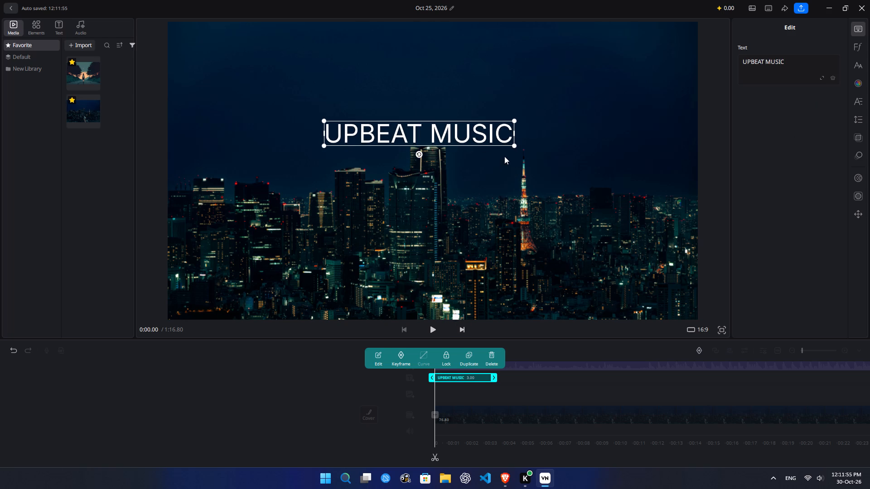
drag(515, 146, 641, 197)
drag(584, 150, 542, 150)
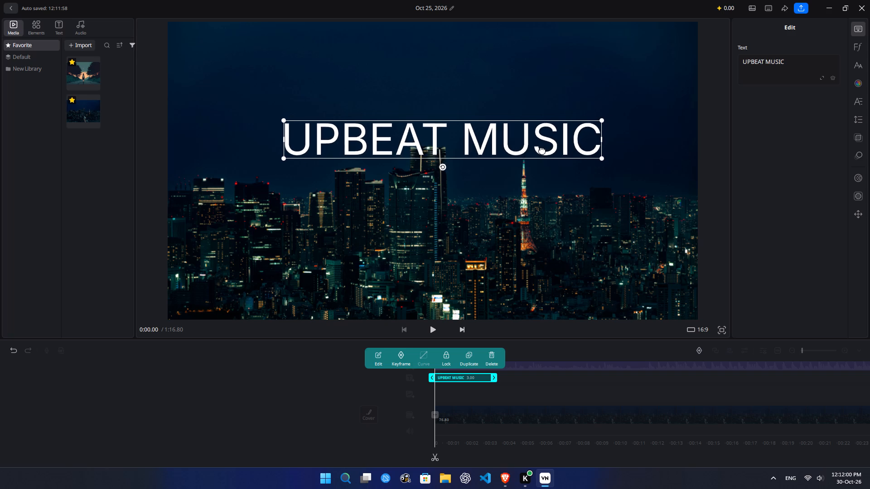
drag(542, 150, 532, 150)
click(587, 228)
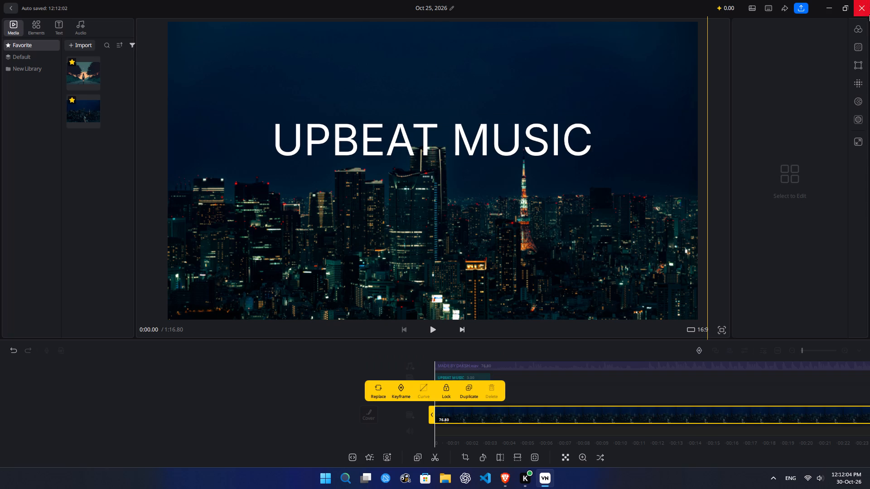
click(394, 368)
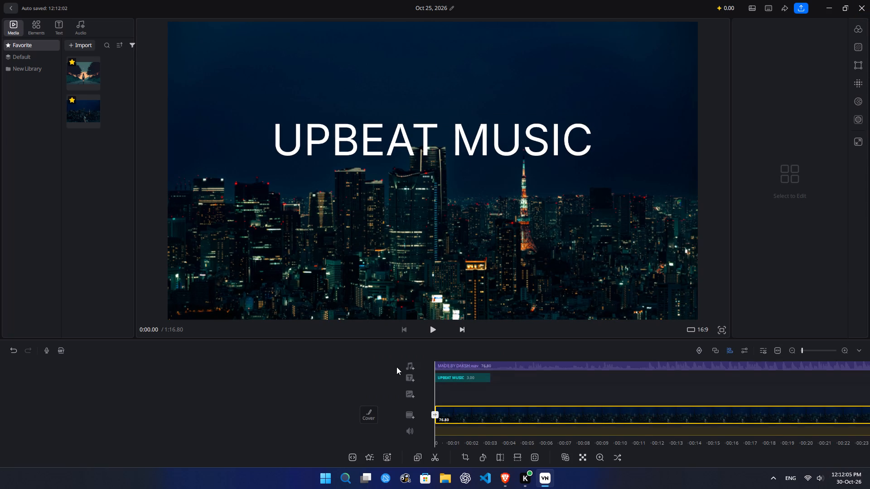
Extend the UPBEAT MUSIC text clip to 76.80 seconds so it spans the whole video.
click(466, 378)
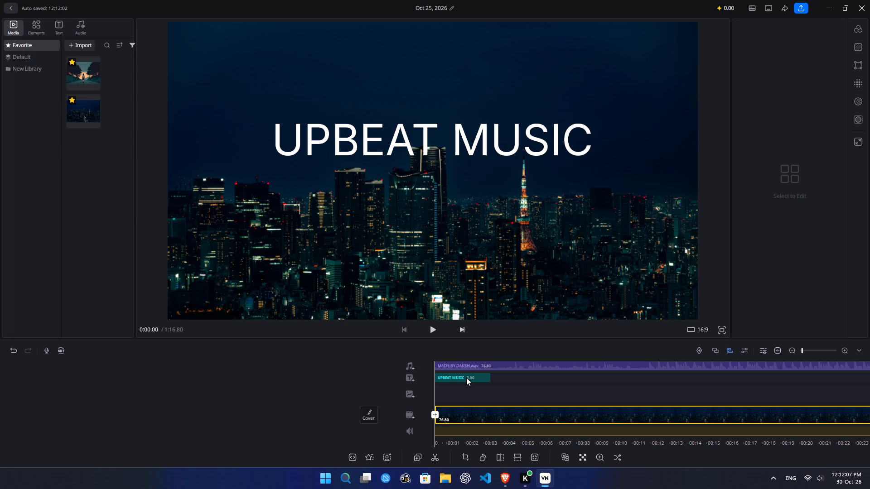
drag(459, 379, 826, 384)
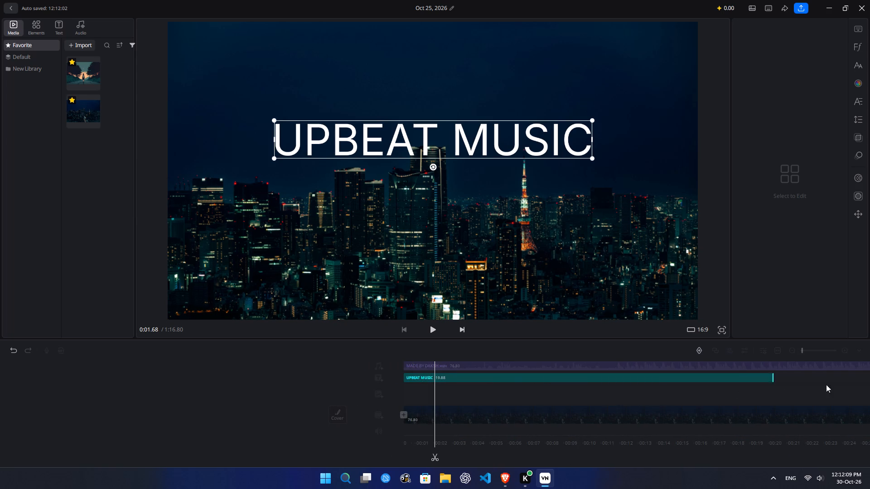
drag(826, 384, 869, 383)
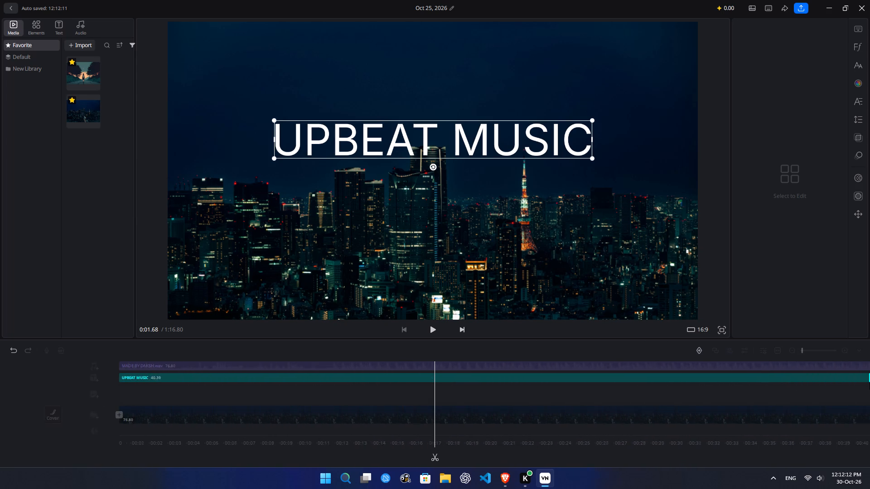
drag(869, 383, 869, 381)
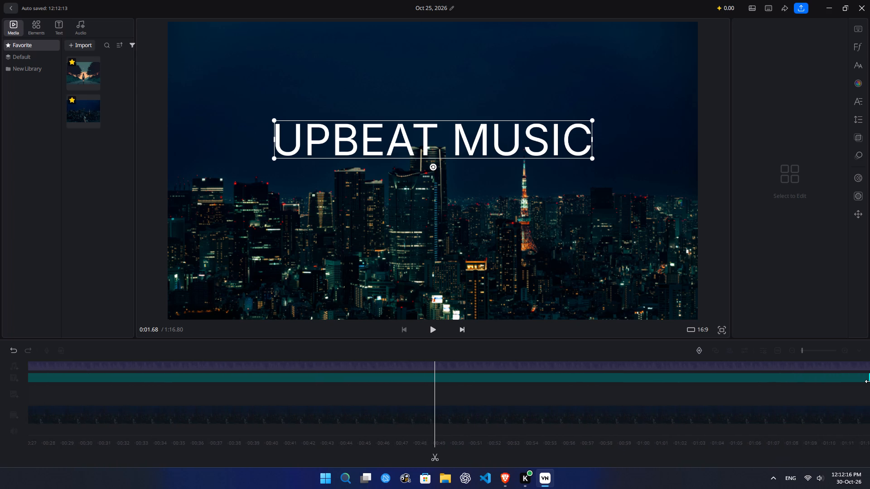
drag(869, 381, 789, 384)
click(322, 379)
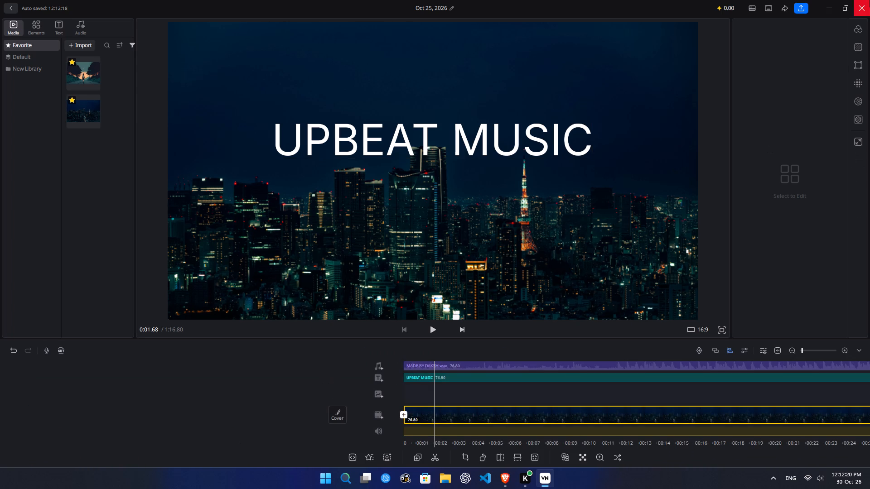
Try Inter Semi Bold Italic on the UPBEAT MUSIC title, and set its font to Inter Black.
click(498, 144)
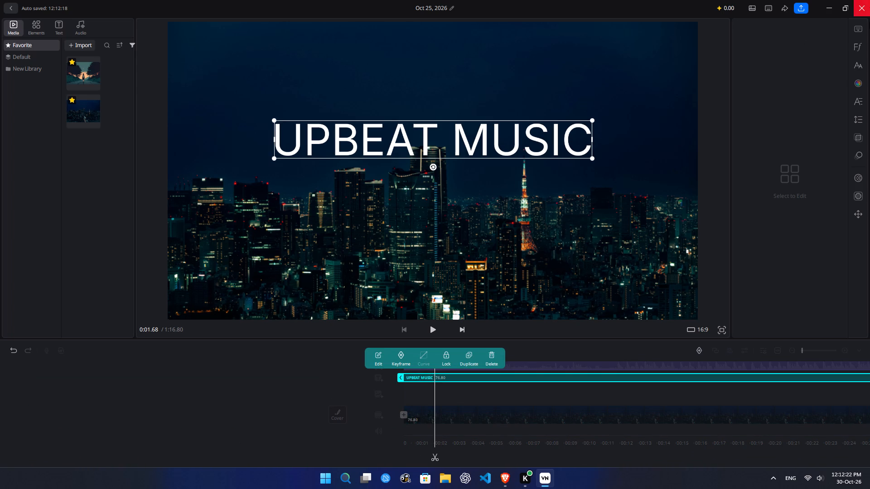
click(857, 50)
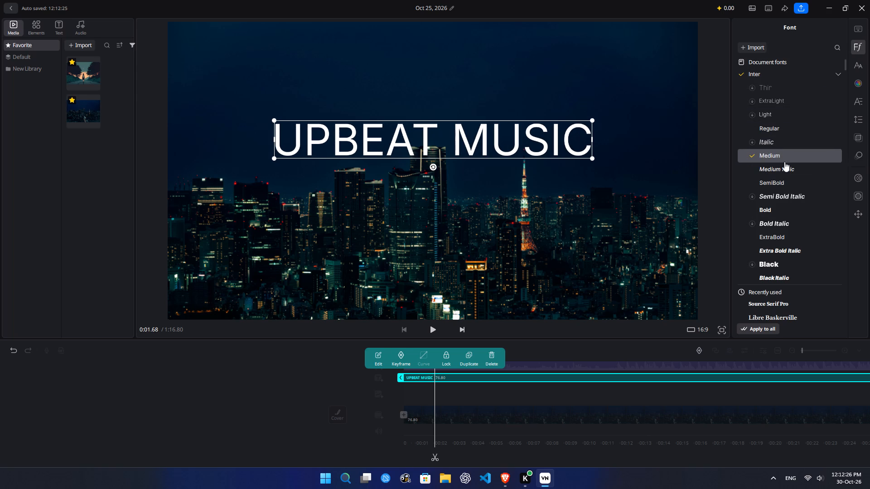
click(793, 199)
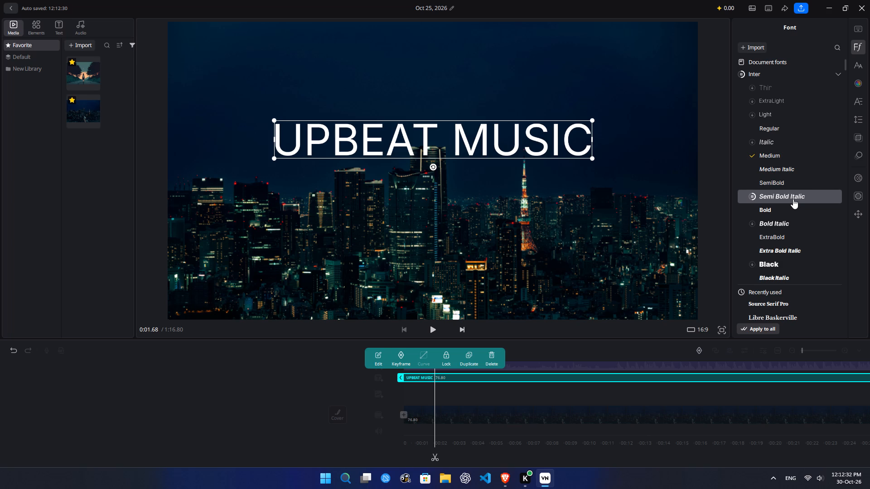
click(793, 198)
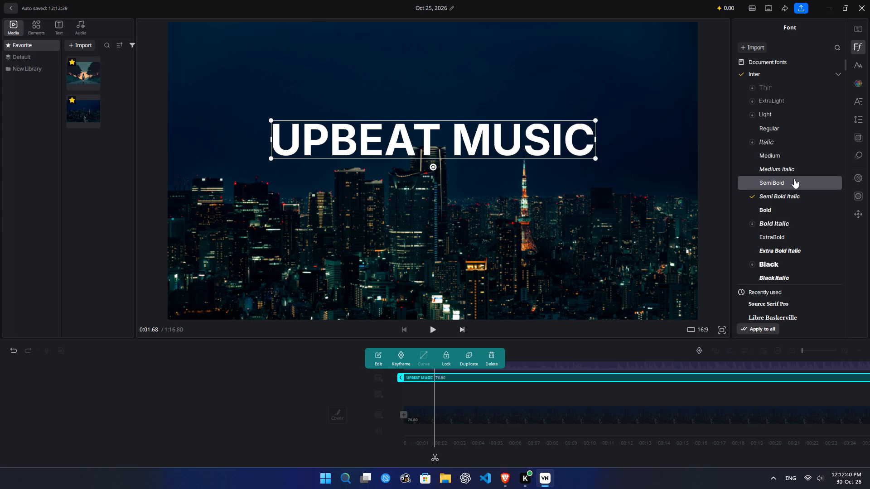
scroll(794, 178, down, 8)
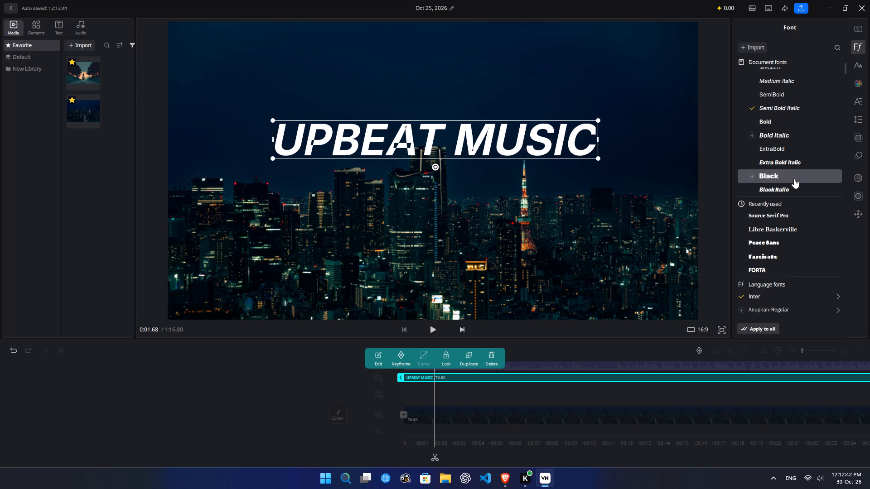
click(790, 179)
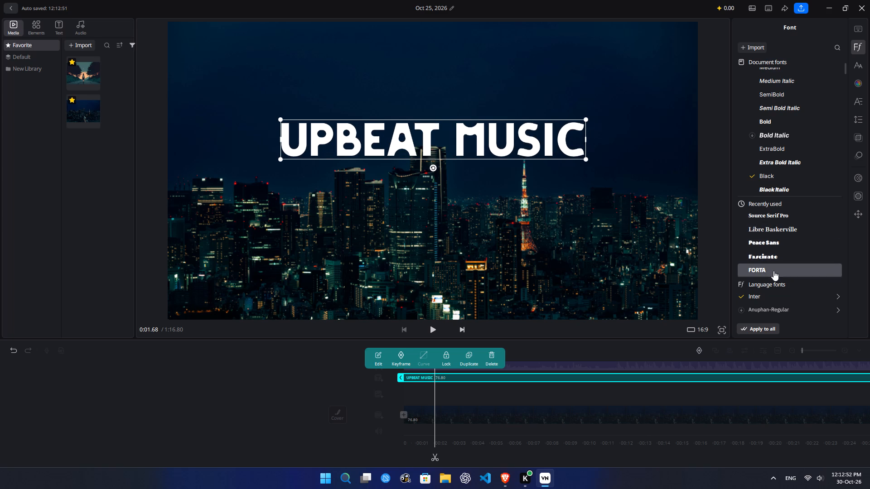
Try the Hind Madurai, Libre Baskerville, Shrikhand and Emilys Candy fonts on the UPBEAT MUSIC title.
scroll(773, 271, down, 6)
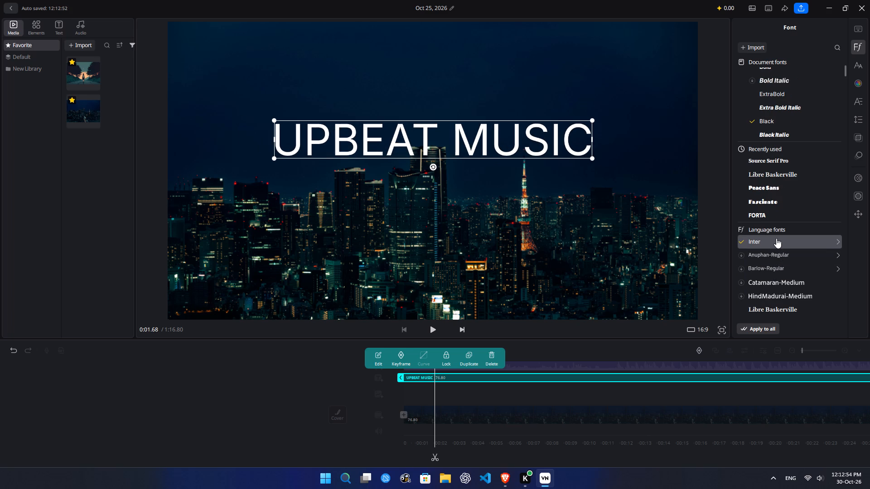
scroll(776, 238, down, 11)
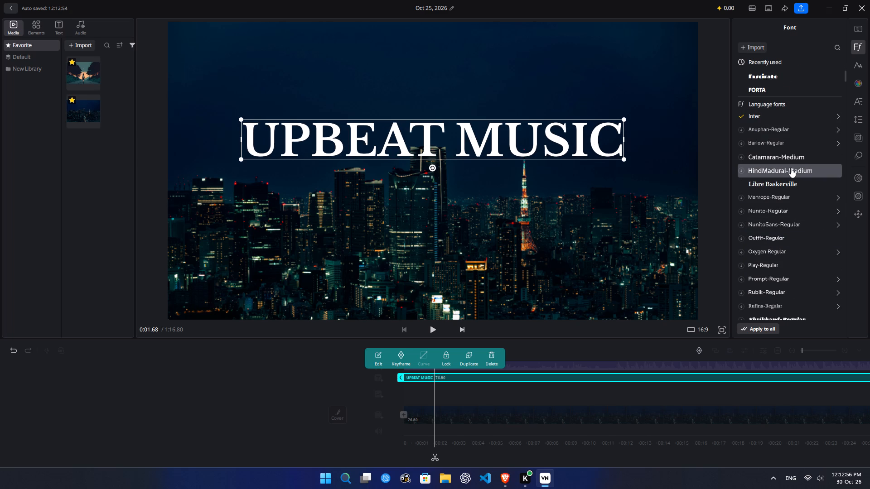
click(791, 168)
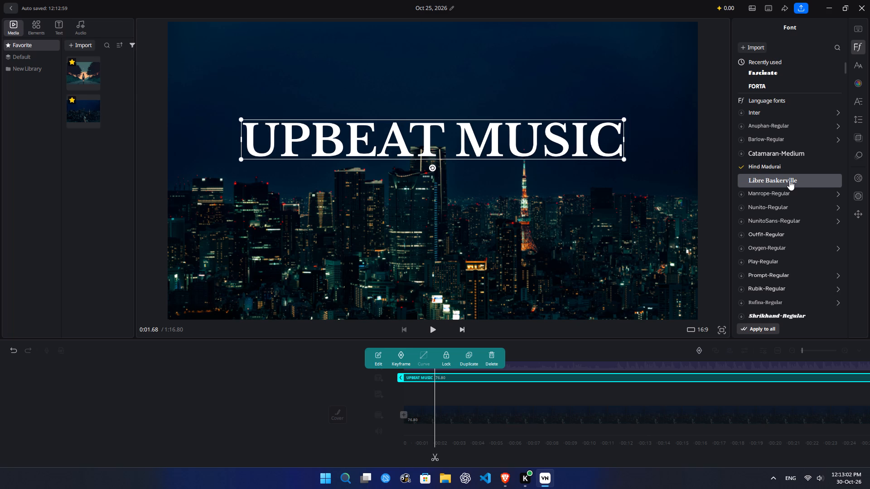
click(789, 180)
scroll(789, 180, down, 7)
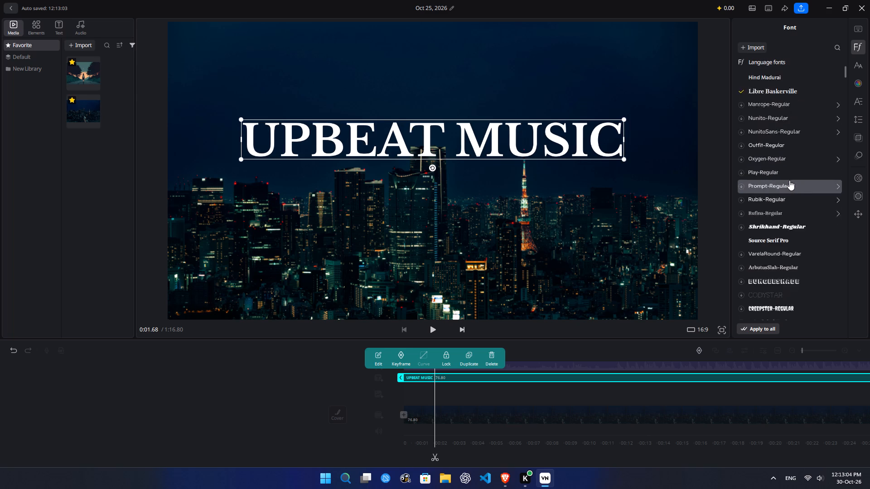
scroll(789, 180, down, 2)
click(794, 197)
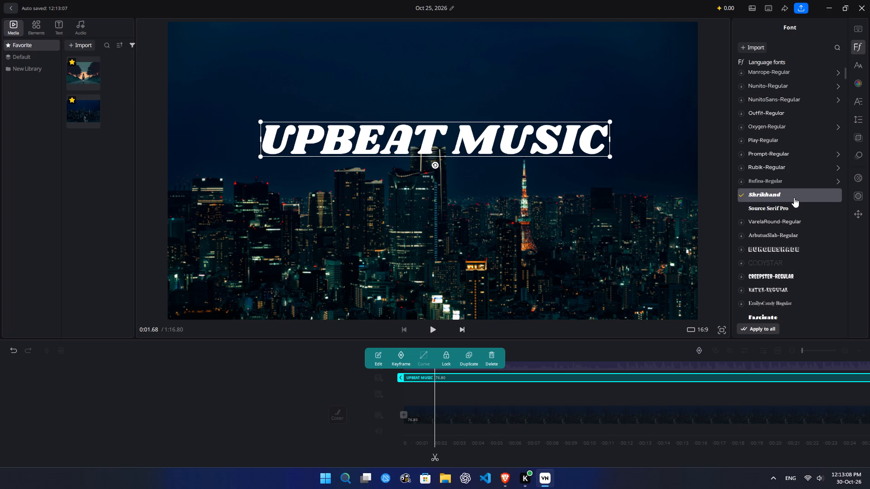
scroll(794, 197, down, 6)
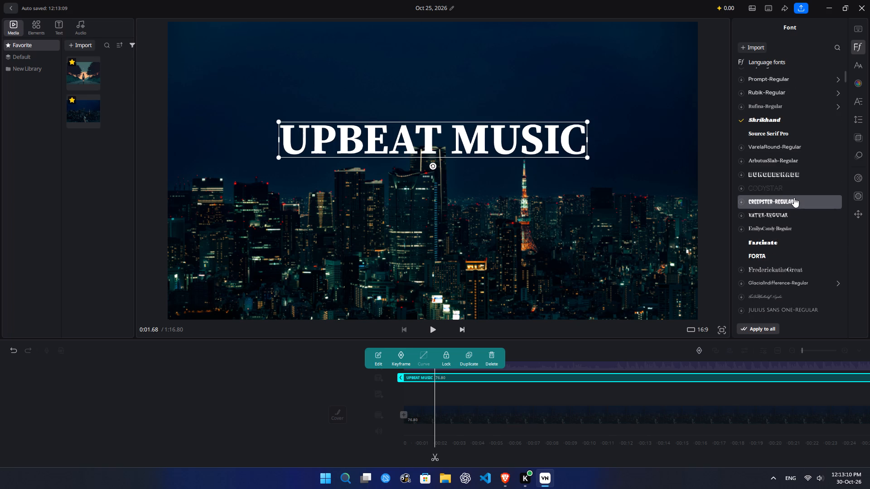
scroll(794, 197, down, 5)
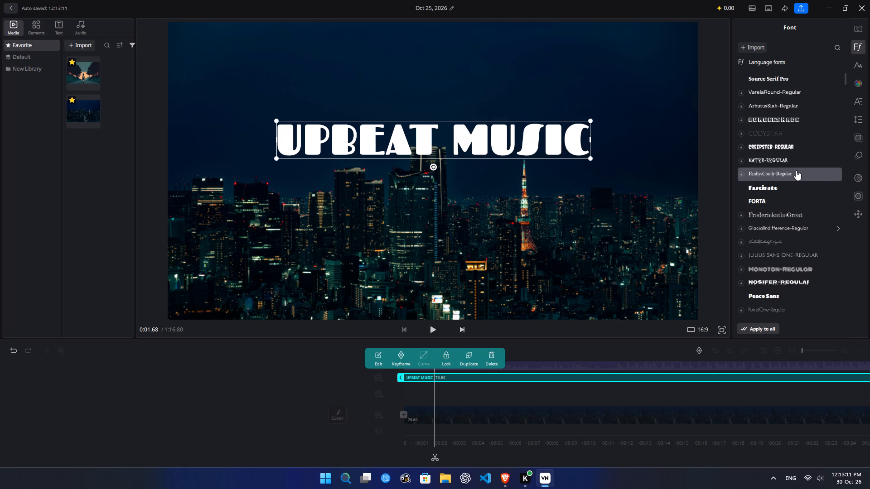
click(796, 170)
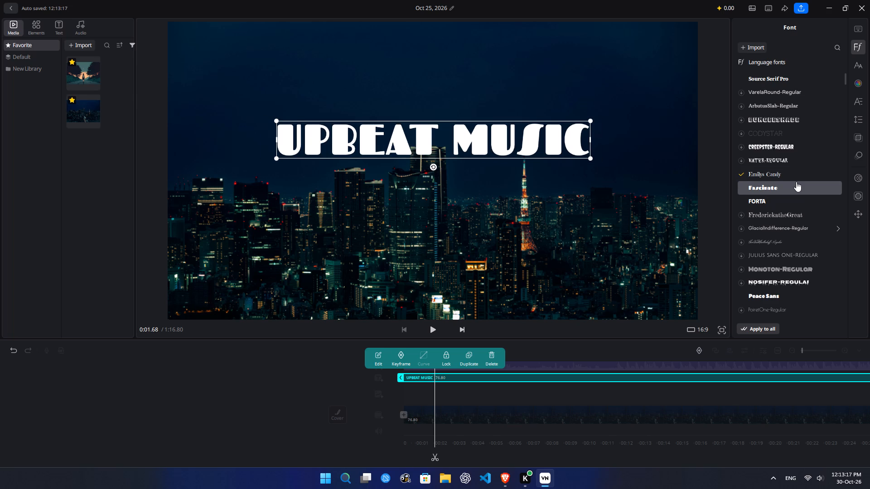
Set the UPBEAT MUSIC title's font to Monoton, comparing it with the other fonts around it in the list.
scroll(796, 182, down, 8)
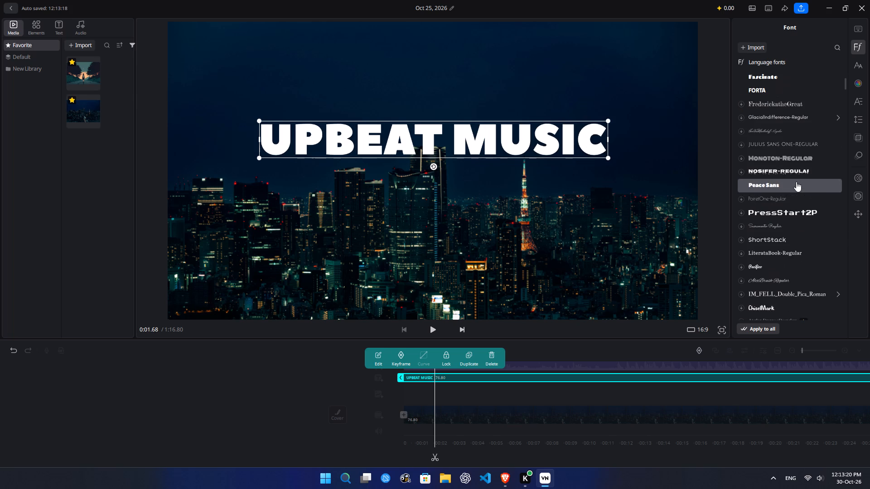
click(796, 159)
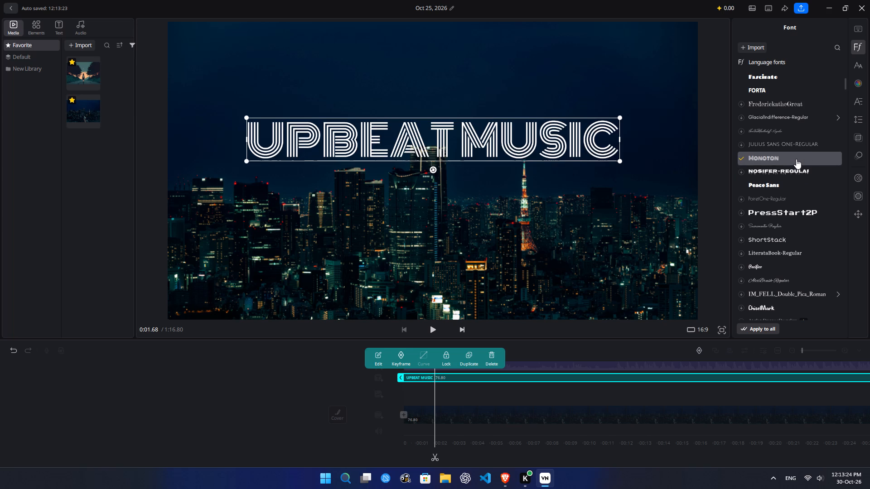
scroll(796, 159, down, 7)
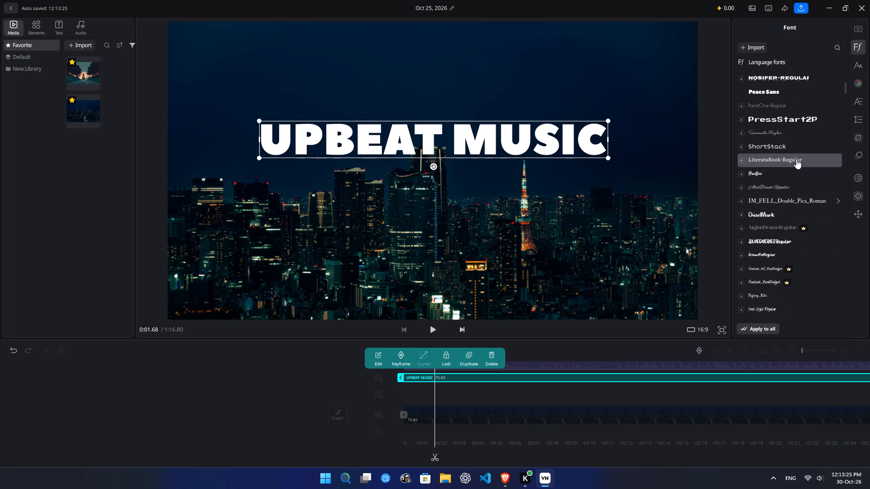
scroll(796, 159, up, 6)
click(784, 137)
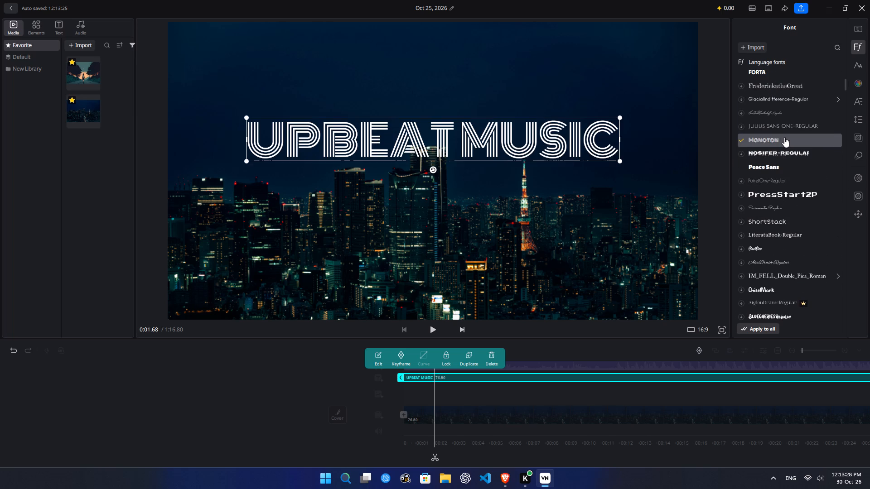
Enlarge the UPBEAT MUSIC title slightly and shift it back towards the frame's horizontal centre, just above the buildings.
click(658, 184)
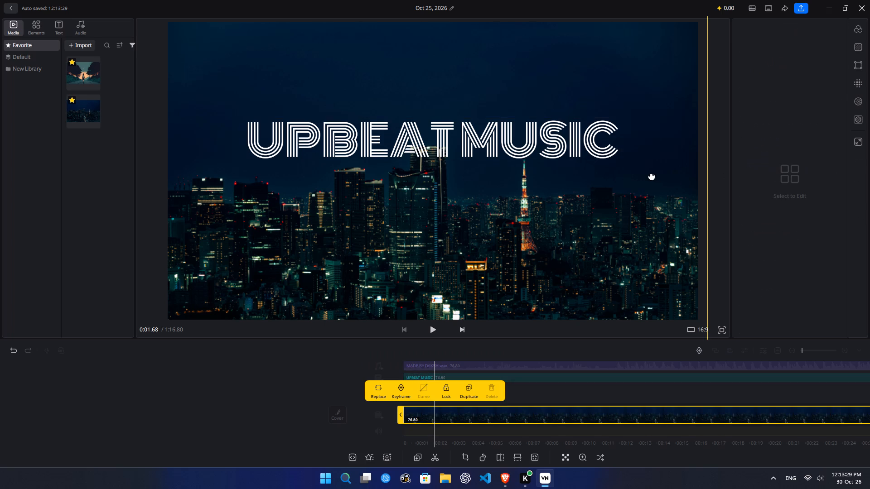
click(594, 143)
drag(620, 160, 631, 167)
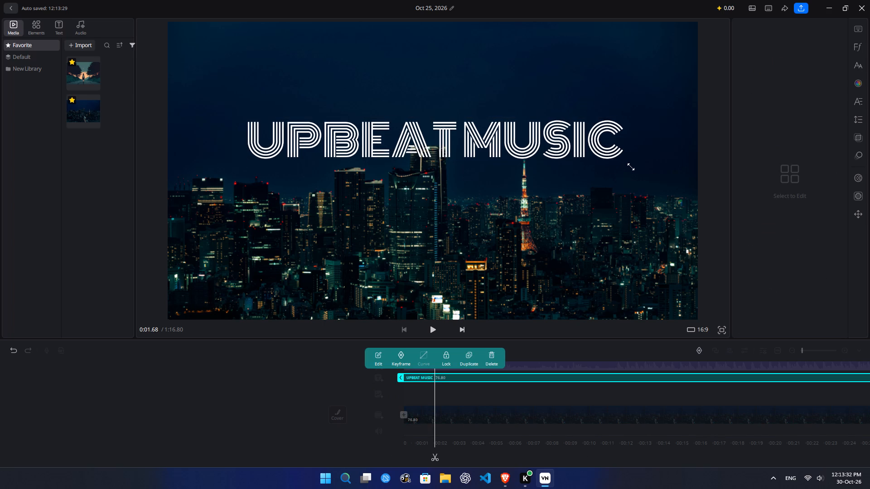
drag(631, 167, 649, 175)
drag(602, 148, 578, 152)
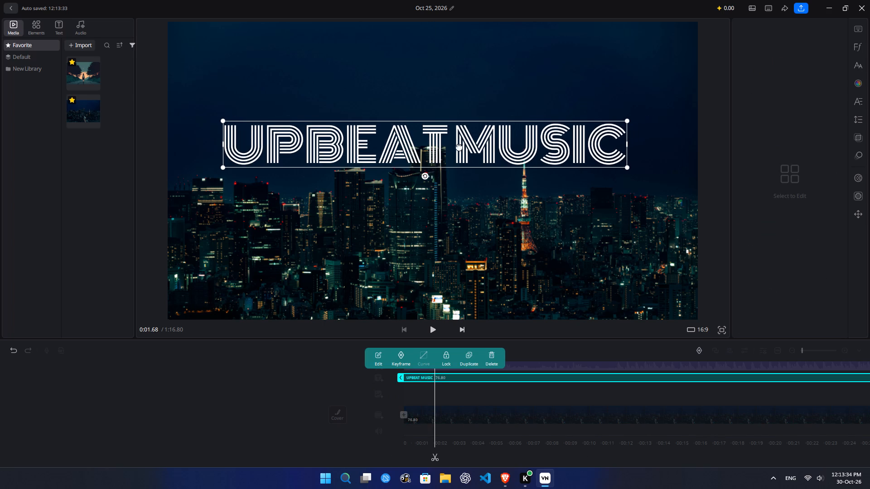
Widen the gap between UPBEAT and MUSIC by adding three extra spaces between the words in the title's text.
click(447, 146)
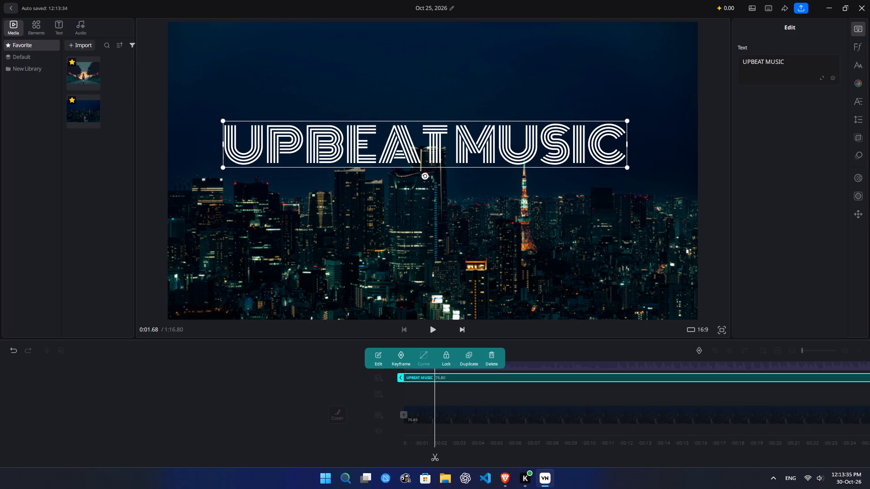
click(766, 62)
key(space)
key(space)
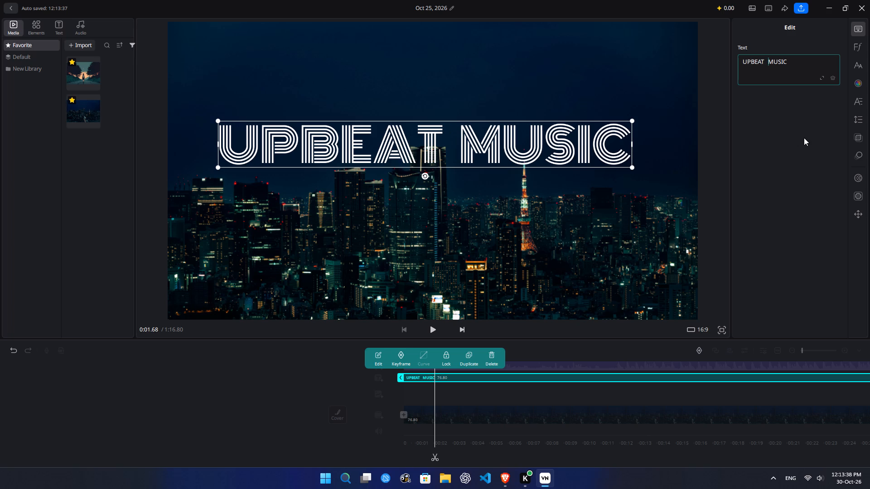
key(space)
click(776, 147)
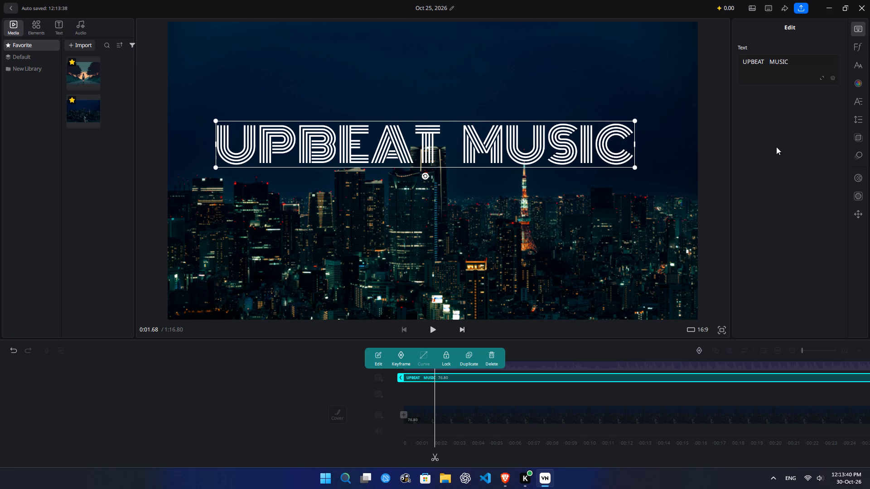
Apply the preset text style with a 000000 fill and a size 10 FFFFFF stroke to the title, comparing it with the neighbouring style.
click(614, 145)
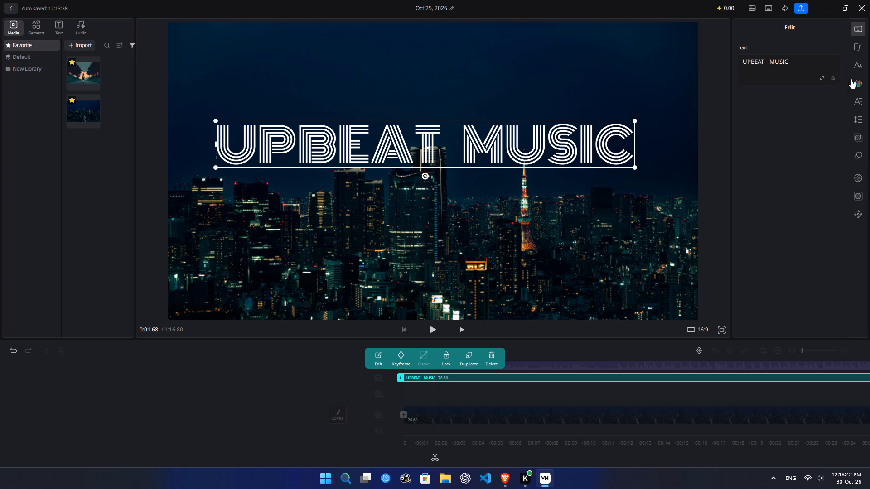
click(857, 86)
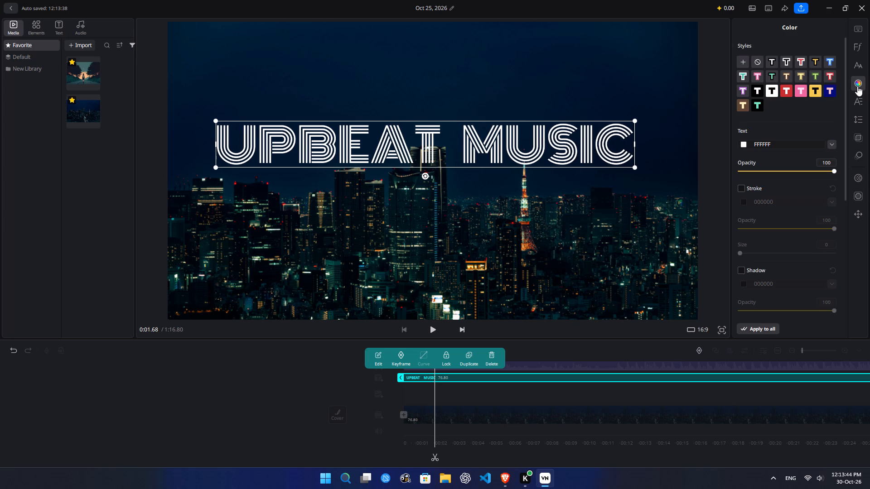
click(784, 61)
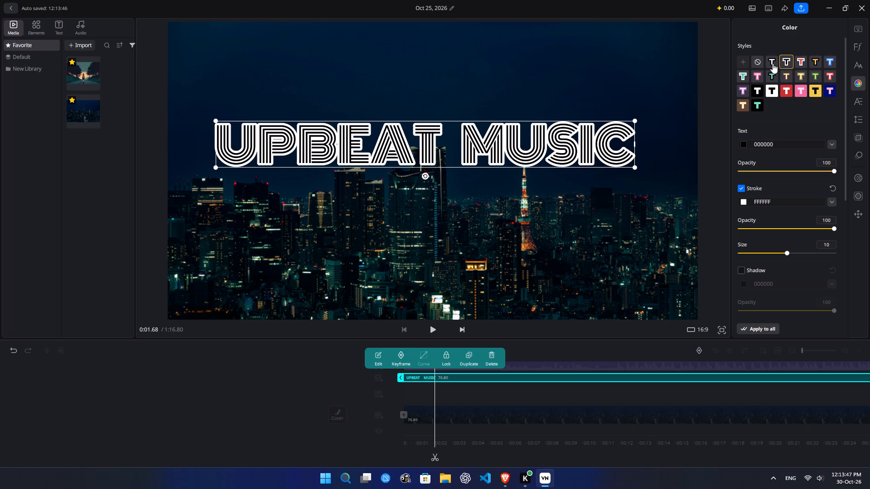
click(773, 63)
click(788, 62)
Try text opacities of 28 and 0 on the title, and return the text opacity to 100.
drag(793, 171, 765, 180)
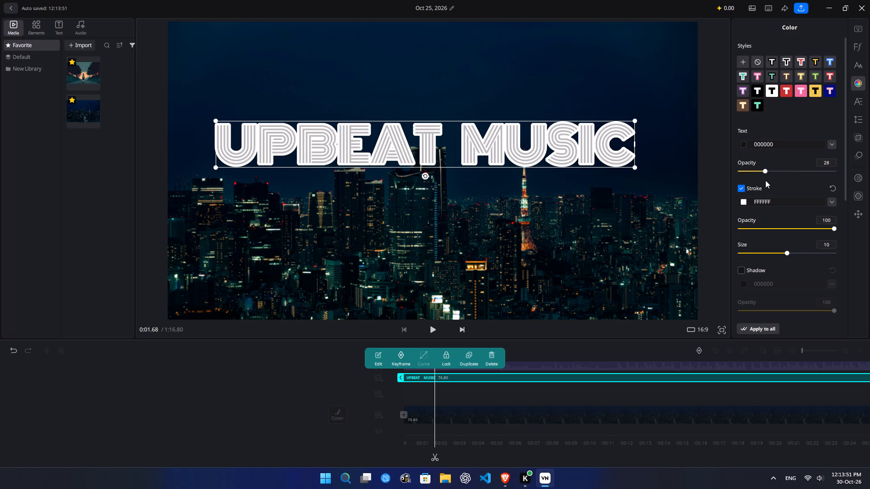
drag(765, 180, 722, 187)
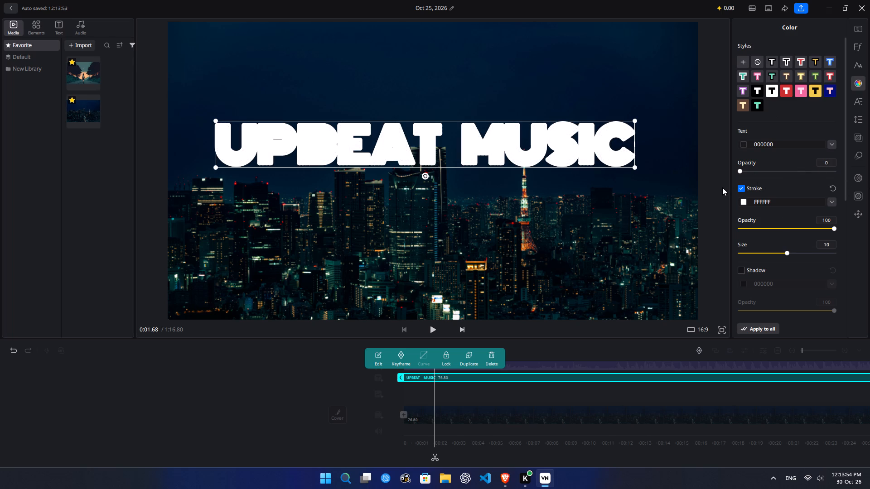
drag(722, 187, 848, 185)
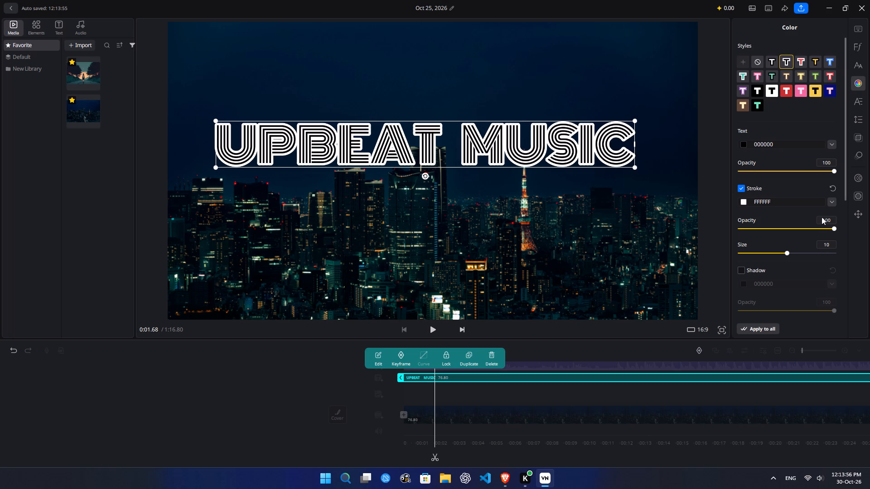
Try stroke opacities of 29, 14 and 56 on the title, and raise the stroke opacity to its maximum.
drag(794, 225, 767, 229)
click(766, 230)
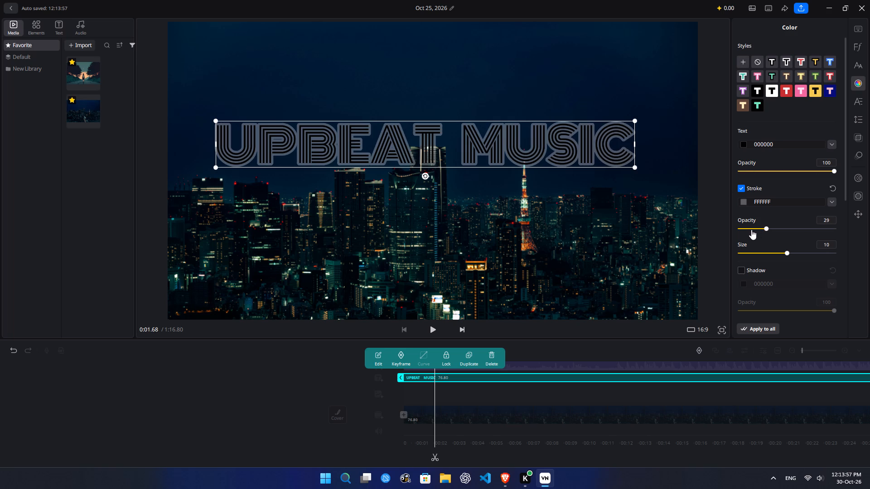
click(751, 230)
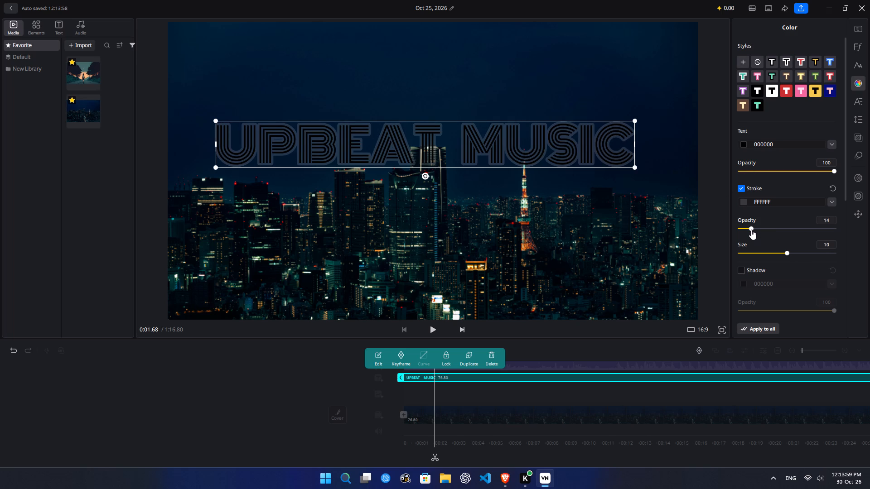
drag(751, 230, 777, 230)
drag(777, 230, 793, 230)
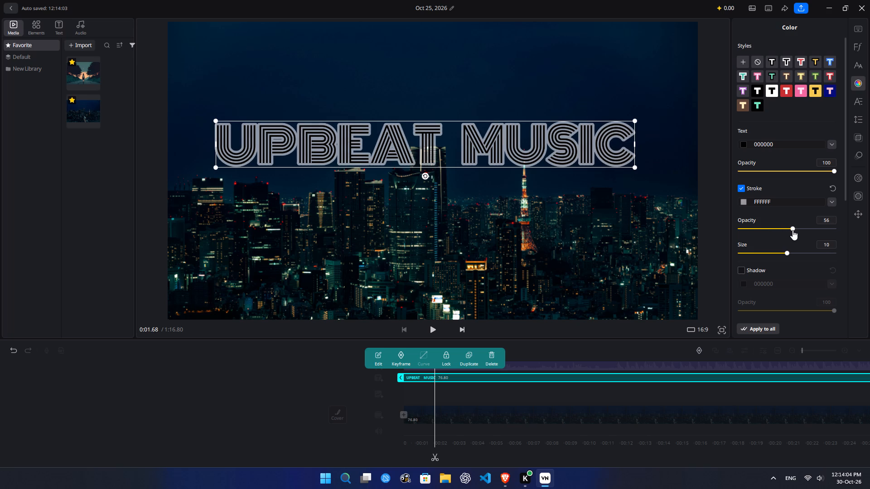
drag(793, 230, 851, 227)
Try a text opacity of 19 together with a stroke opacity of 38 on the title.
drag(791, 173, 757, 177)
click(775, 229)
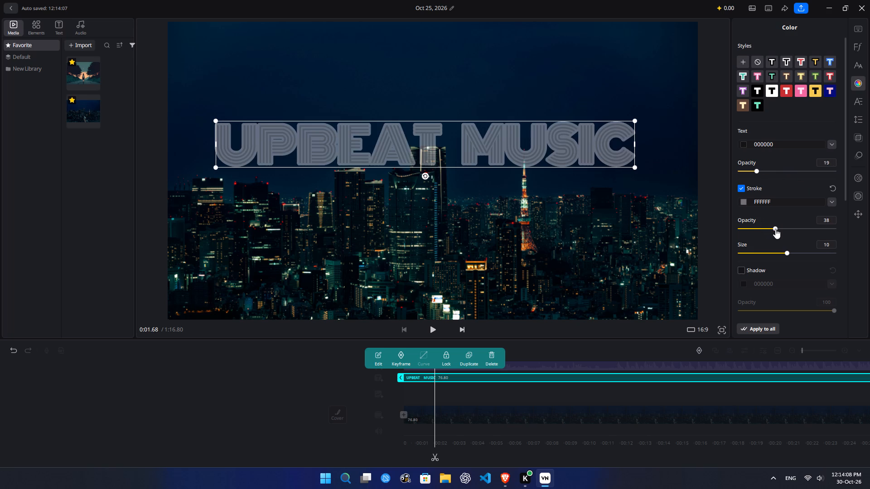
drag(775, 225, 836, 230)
Clear the preset style from the UPBEAT MUSIC title and set its text opacity to 100.
click(757, 58)
drag(756, 170, 869, 171)
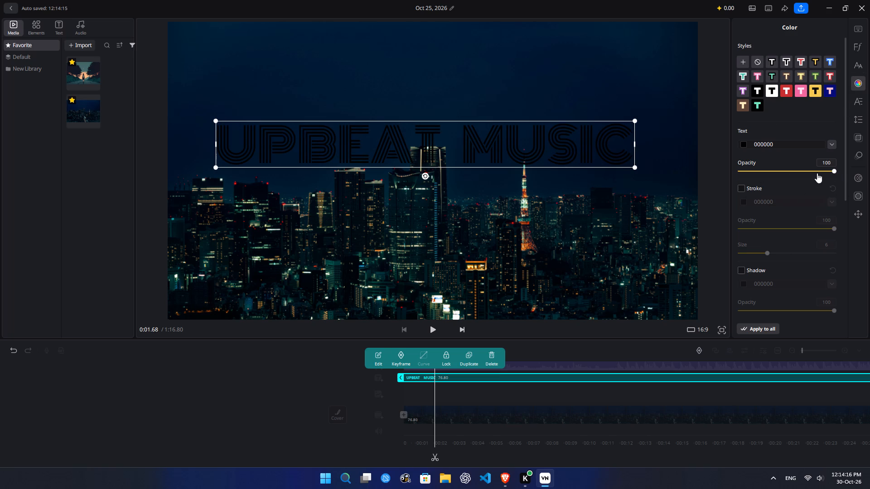
scroll(773, 100, up, 3)
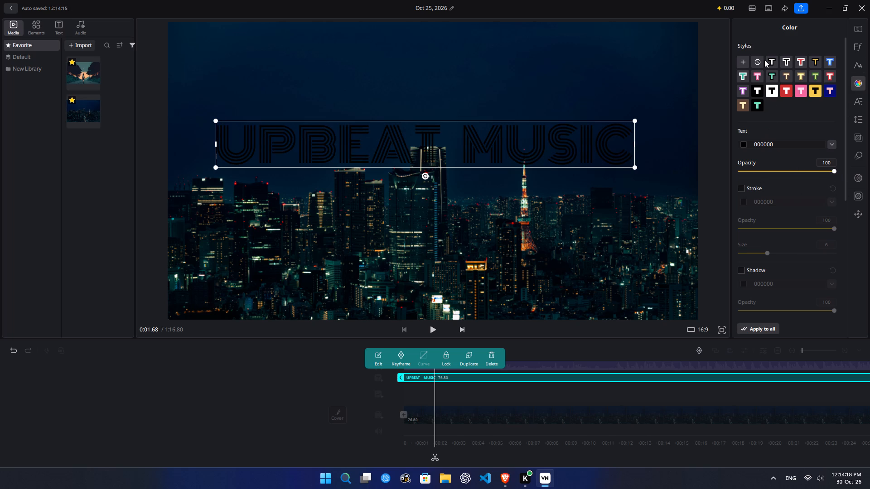
click(759, 62)
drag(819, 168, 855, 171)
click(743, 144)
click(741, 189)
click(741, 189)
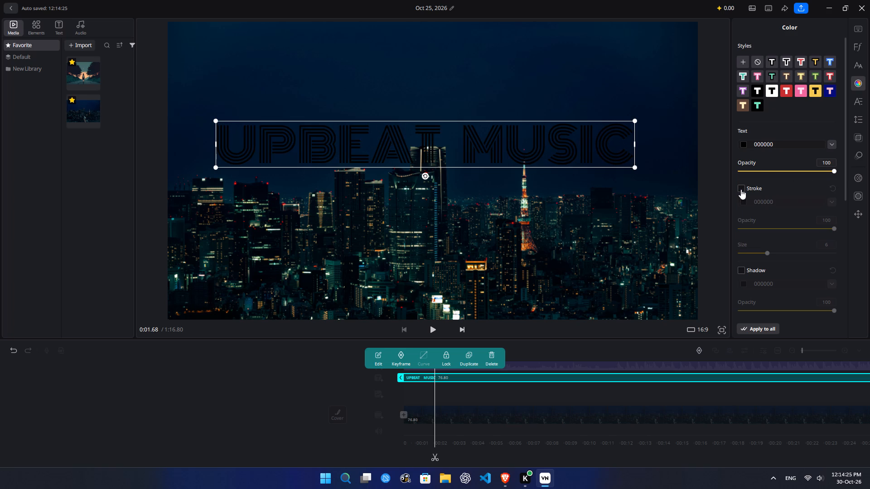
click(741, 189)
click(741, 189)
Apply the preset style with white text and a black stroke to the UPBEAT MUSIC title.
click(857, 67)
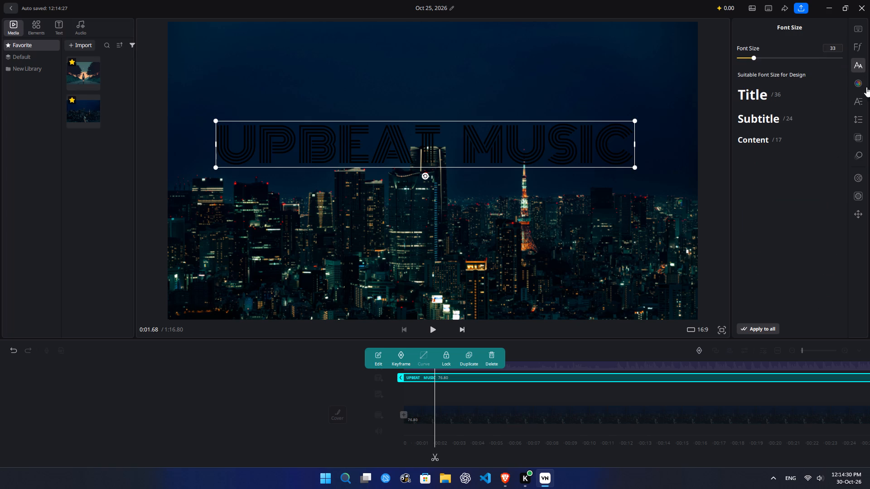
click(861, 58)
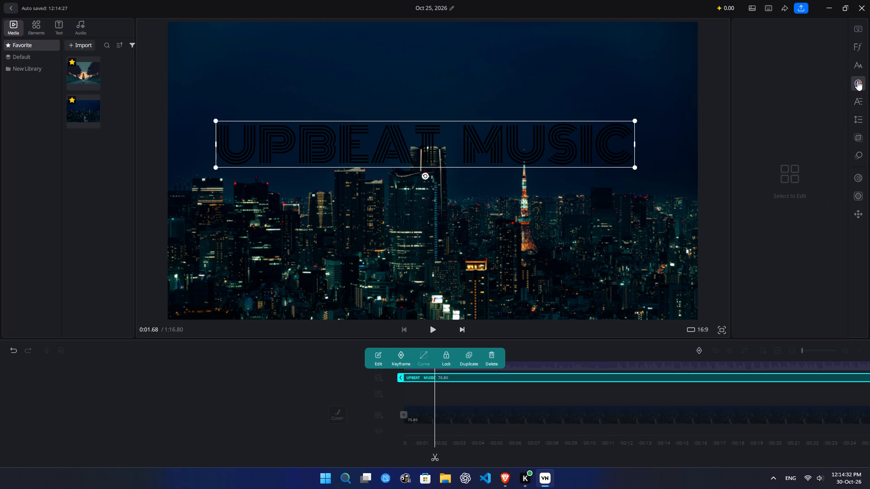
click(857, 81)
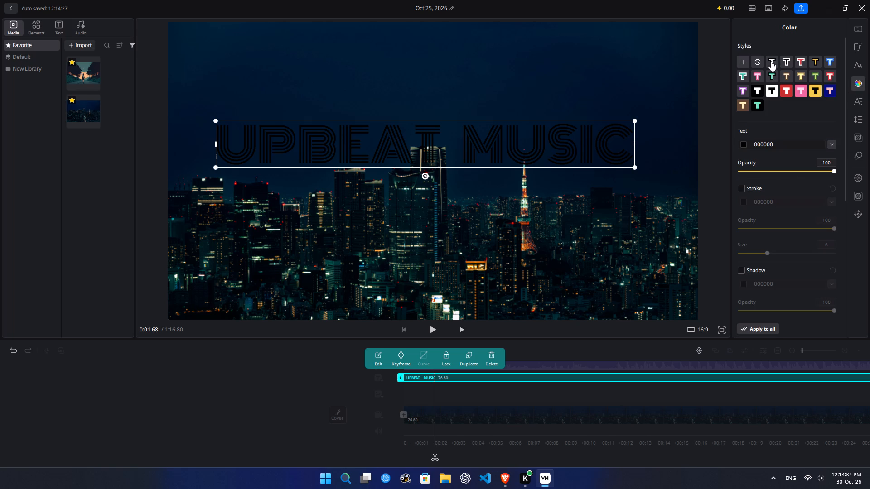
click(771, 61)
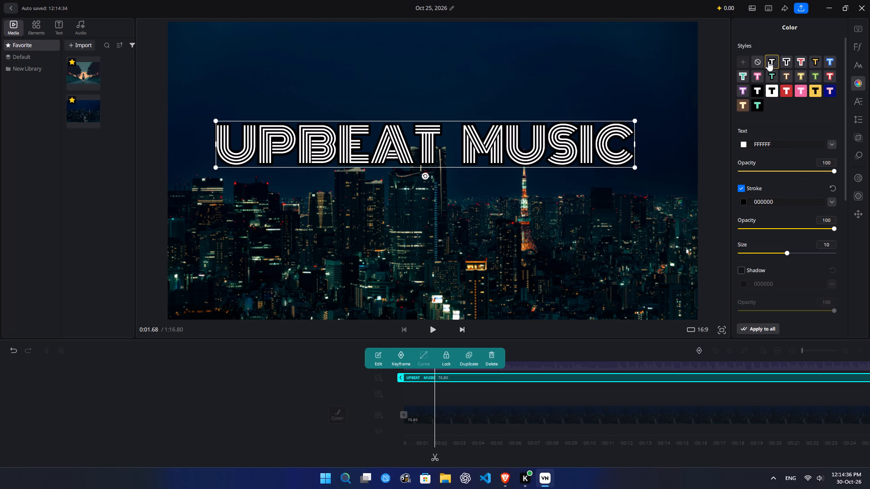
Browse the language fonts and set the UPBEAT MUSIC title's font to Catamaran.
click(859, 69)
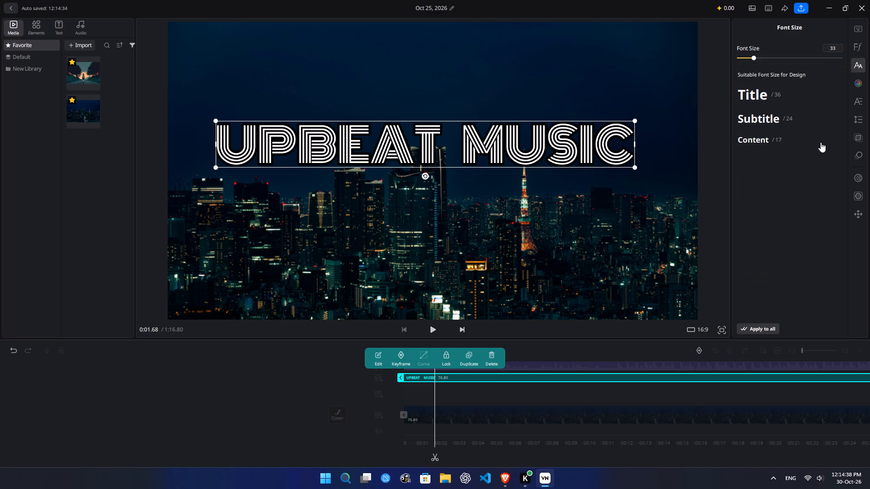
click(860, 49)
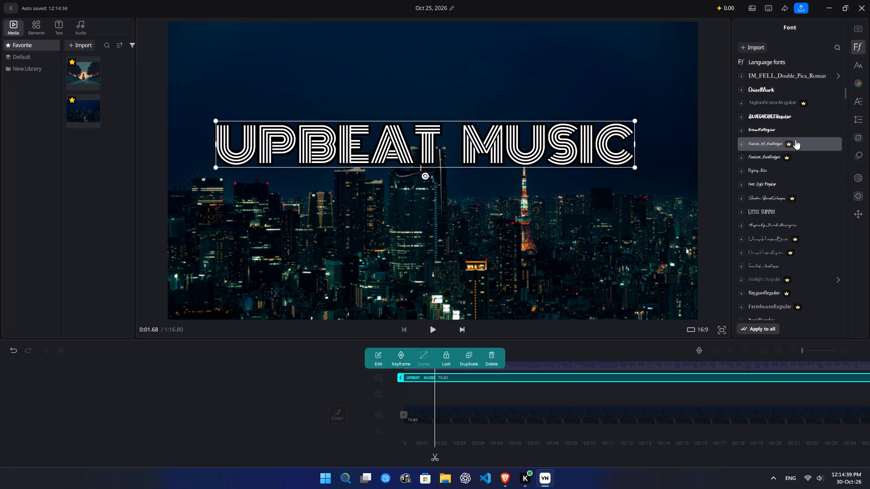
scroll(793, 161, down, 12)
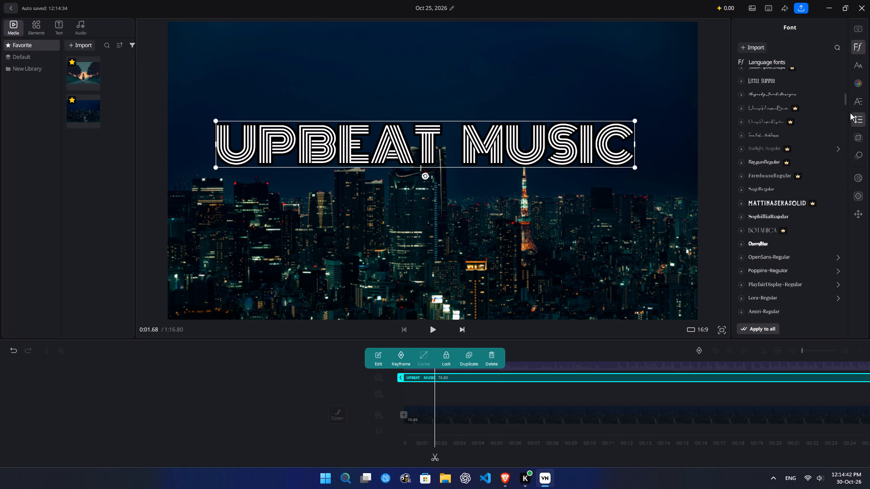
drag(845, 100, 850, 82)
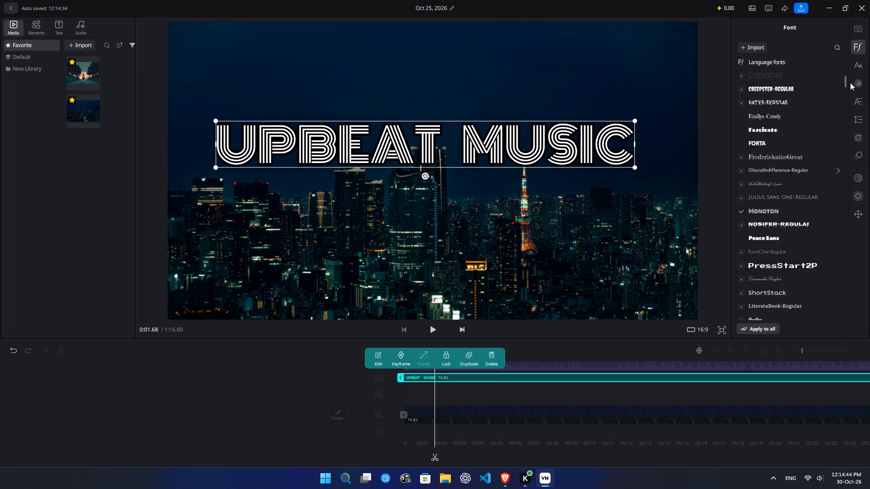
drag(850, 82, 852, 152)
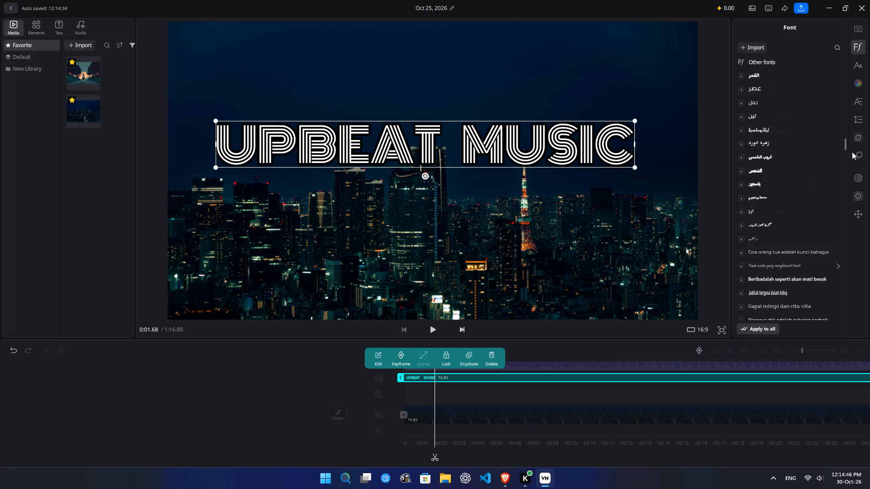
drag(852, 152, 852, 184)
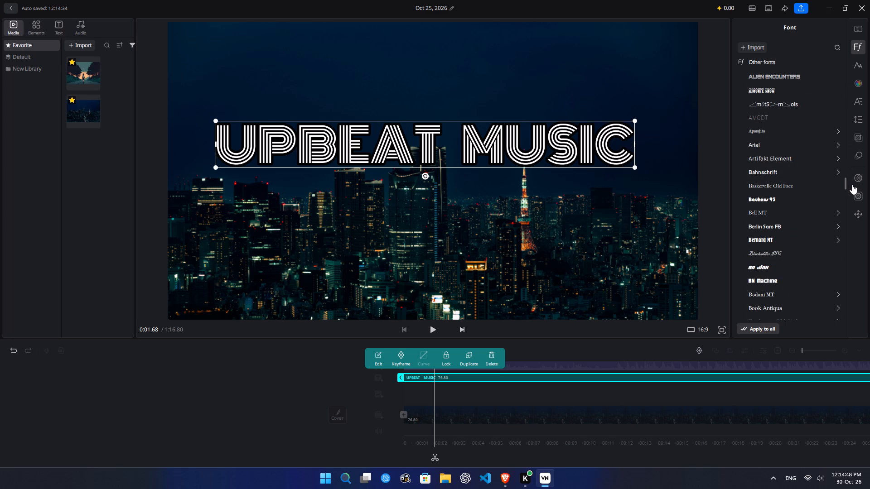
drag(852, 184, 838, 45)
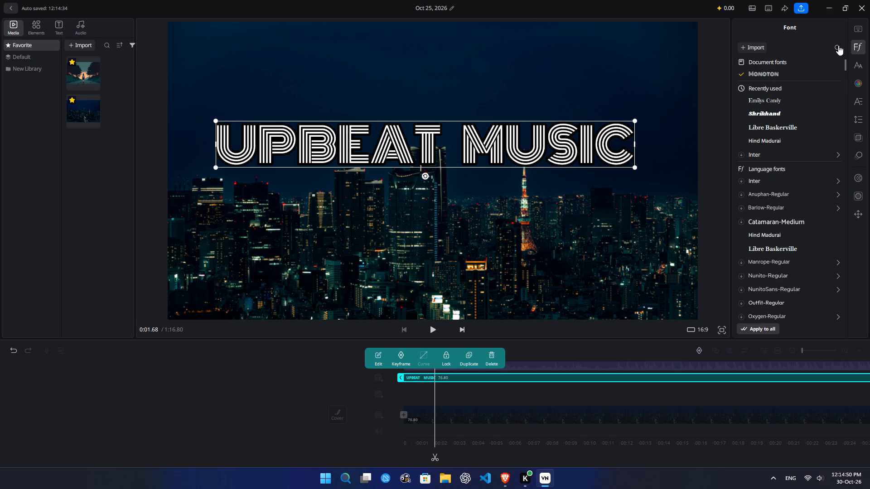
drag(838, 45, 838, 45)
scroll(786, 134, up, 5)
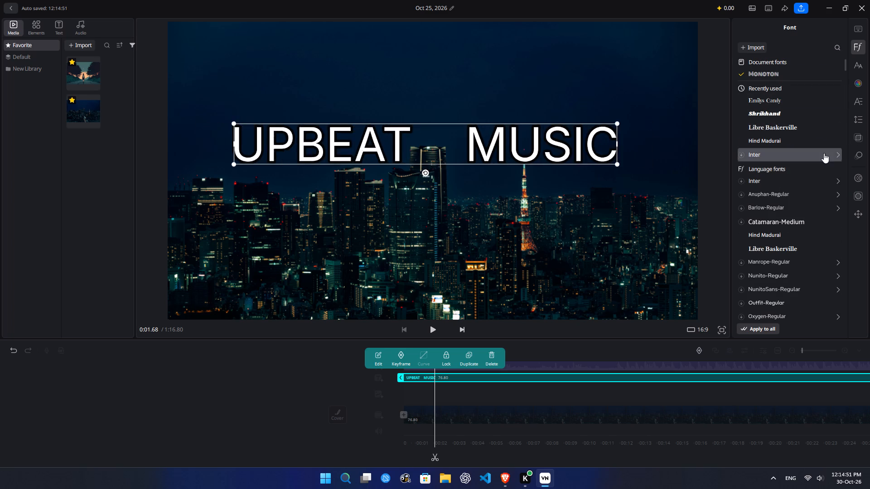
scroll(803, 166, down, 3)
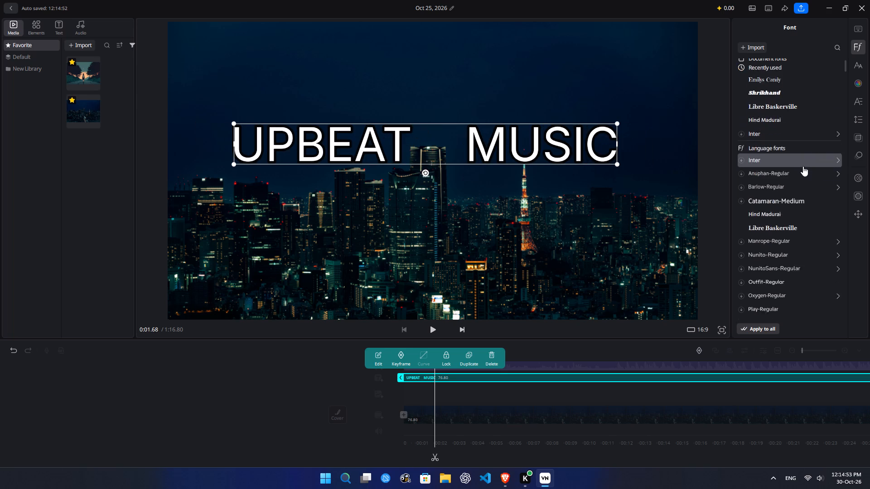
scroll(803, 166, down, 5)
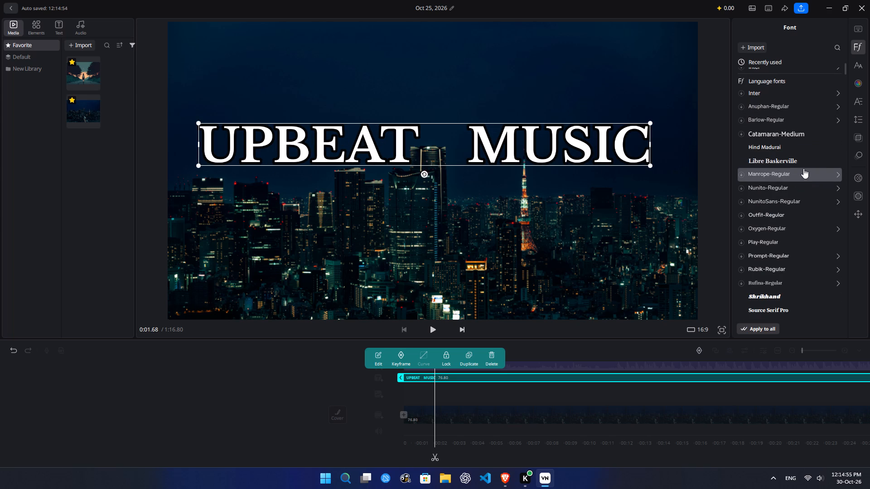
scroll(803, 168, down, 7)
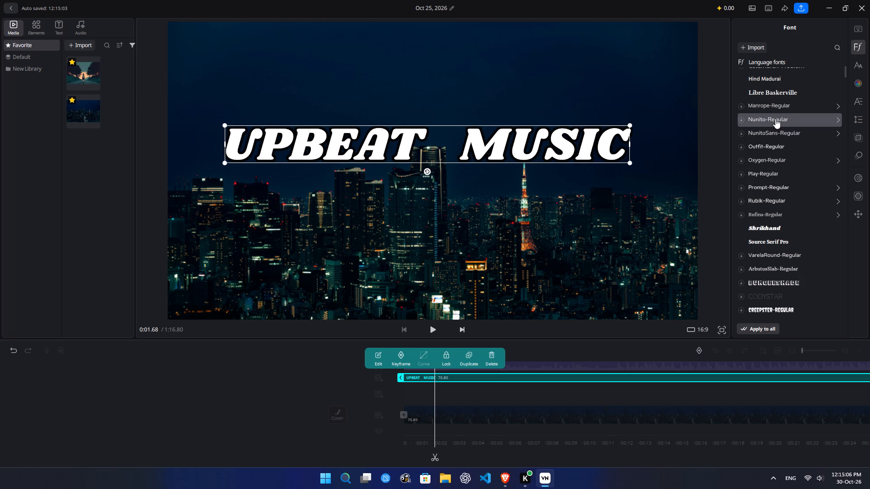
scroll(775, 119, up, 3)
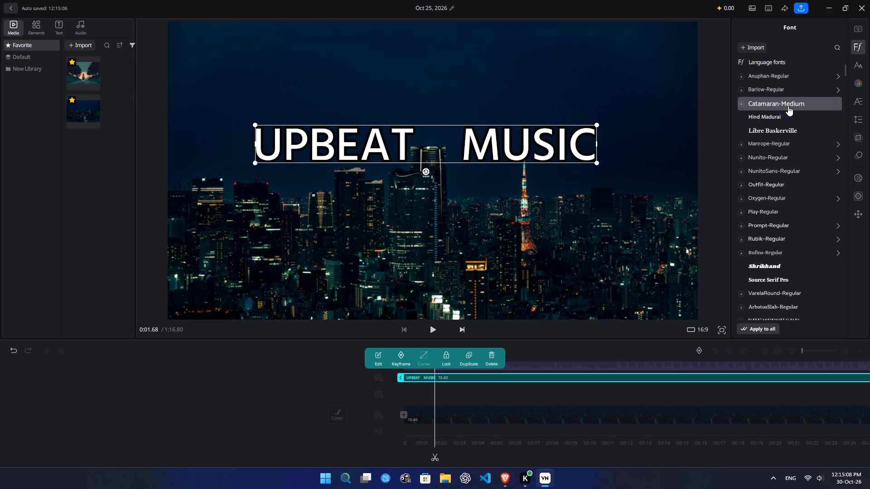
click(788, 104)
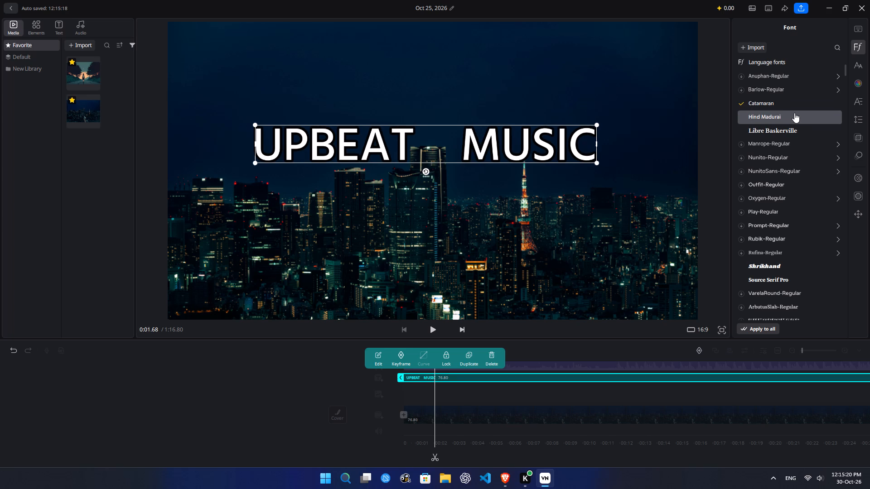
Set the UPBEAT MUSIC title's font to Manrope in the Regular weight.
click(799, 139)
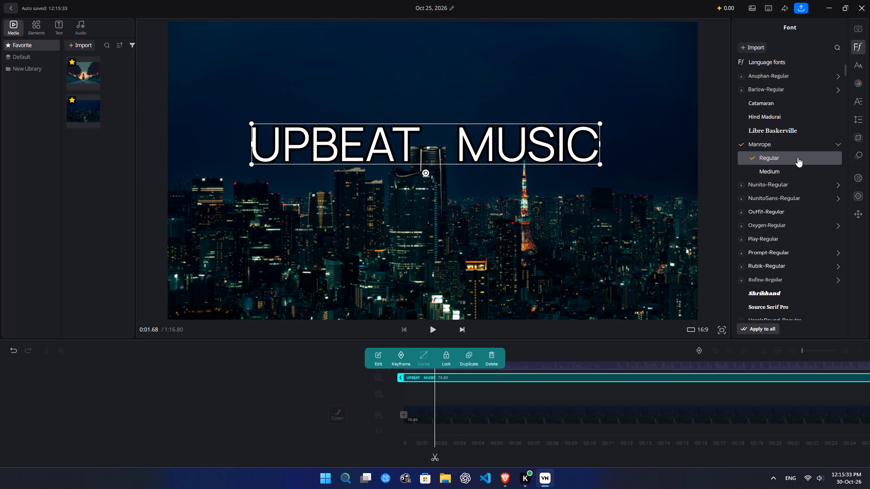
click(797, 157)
Apply the preset style with black text and a white stroke to the UPBEAT MUSIC title.
click(856, 67)
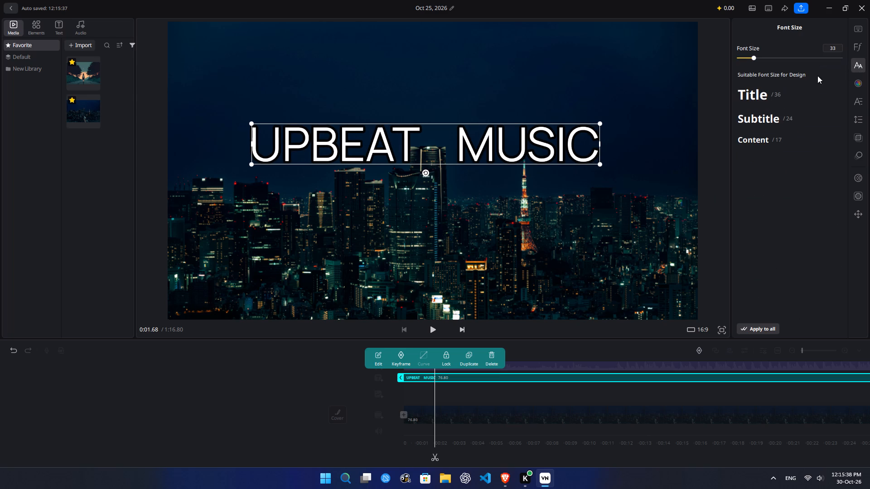
click(858, 88)
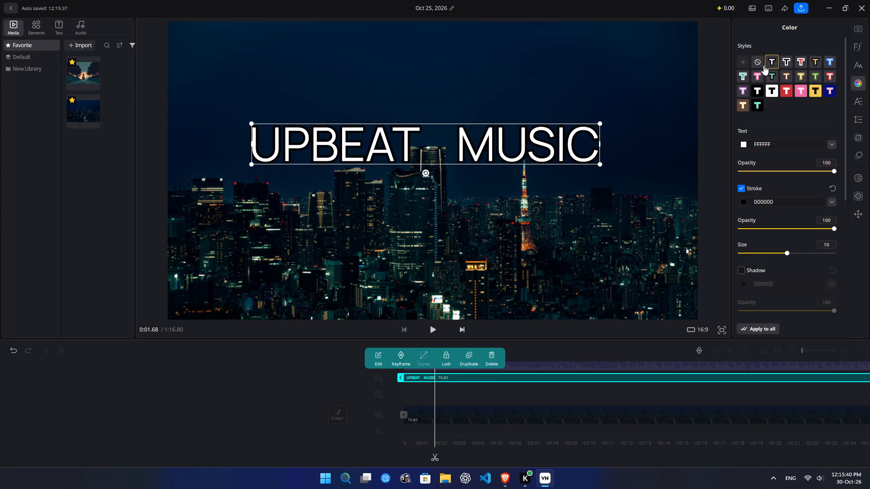
click(790, 61)
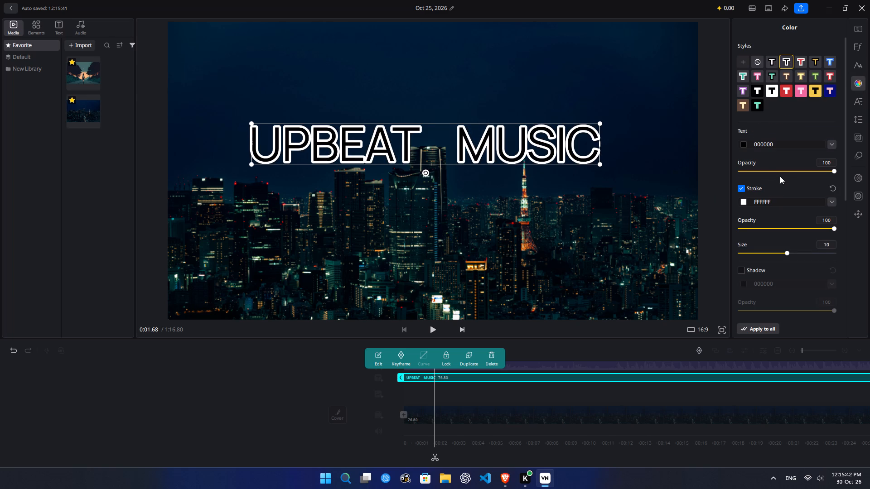
Make the title outline-only with text opacity 0, stroke opacity 89 and stroke size 3.
drag(778, 171, 720, 180)
click(765, 231)
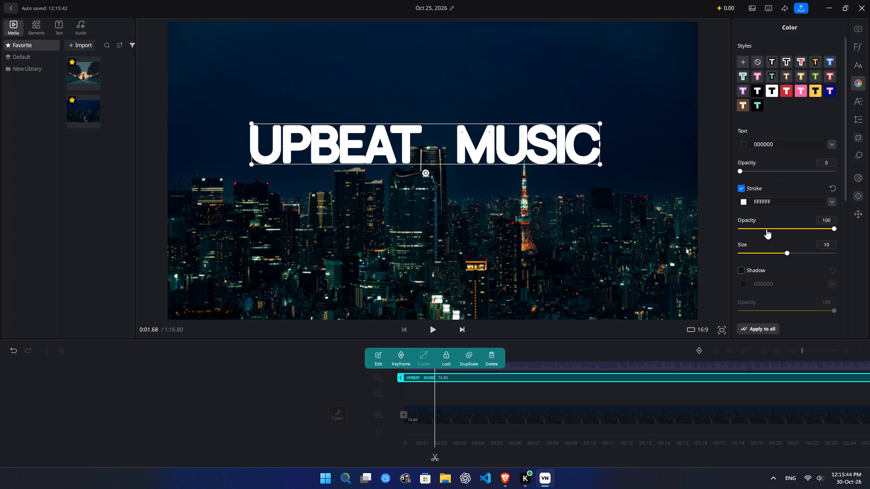
click(767, 229)
drag(769, 227, 825, 227)
click(787, 255)
drag(787, 253, 751, 254)
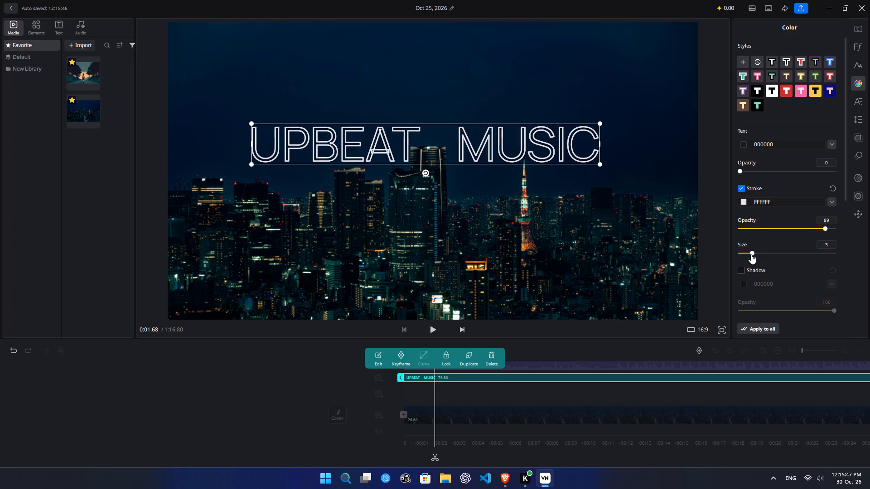
drag(751, 254, 752, 256)
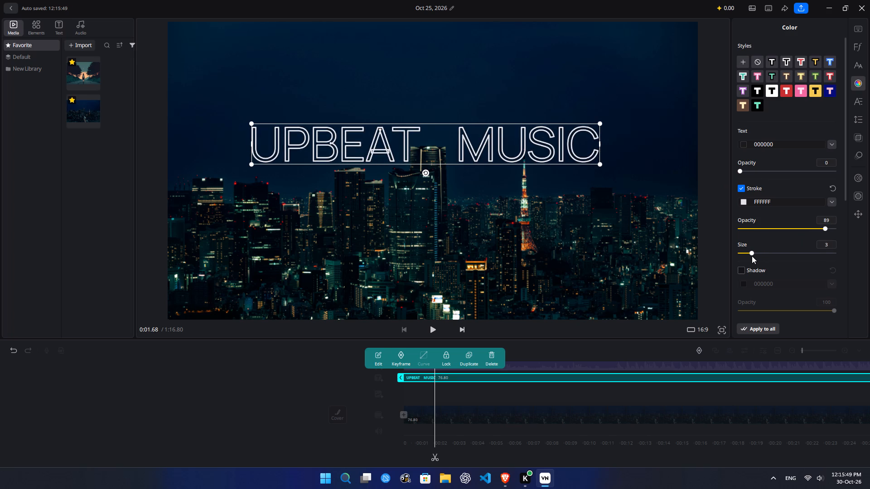
drag(752, 256, 752, 257)
Try the Julius Sans One font and set the UPBEAT MUSIC title to Monoton.
click(856, 64)
click(865, 51)
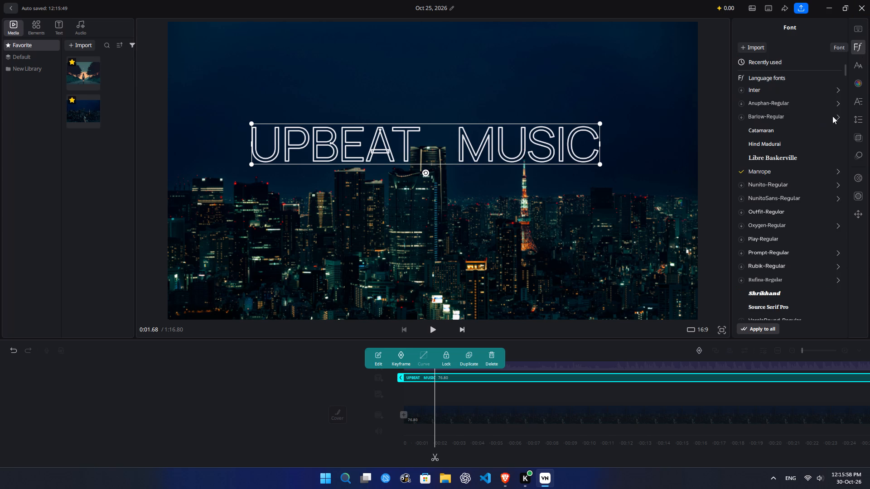
scroll(814, 150, down, 6)
scroll(807, 197, down, 18)
scroll(807, 198, down, 3)
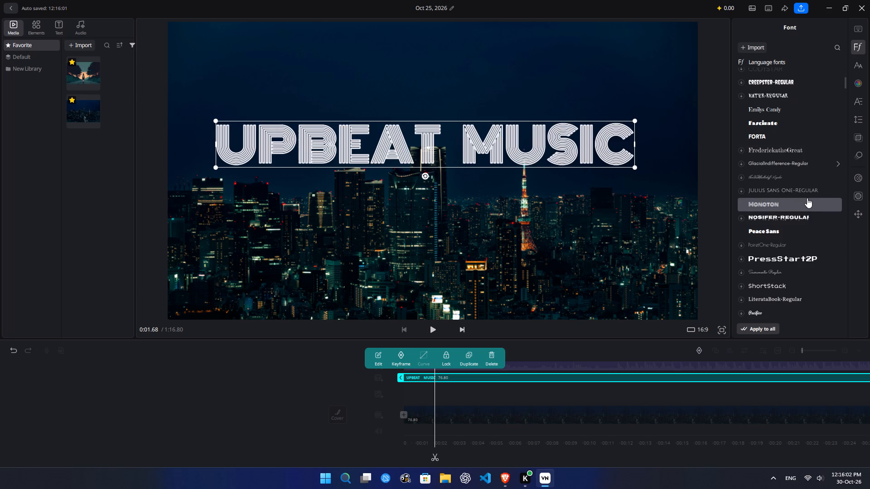
click(807, 186)
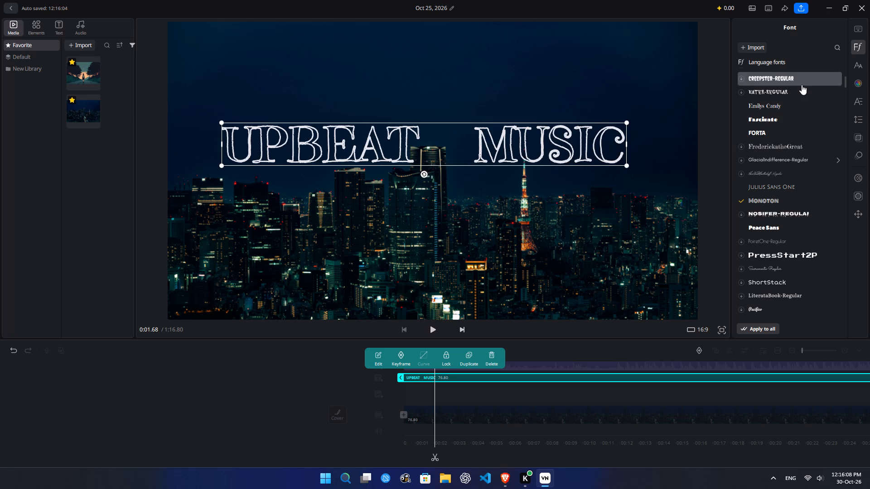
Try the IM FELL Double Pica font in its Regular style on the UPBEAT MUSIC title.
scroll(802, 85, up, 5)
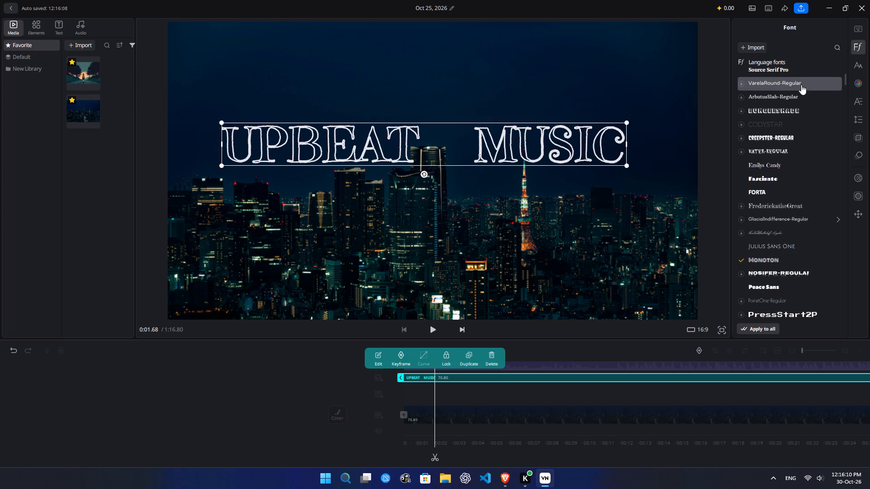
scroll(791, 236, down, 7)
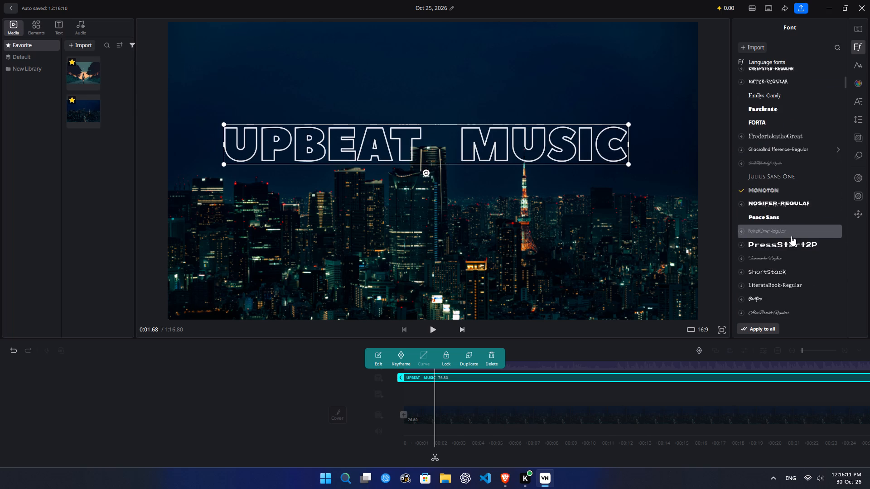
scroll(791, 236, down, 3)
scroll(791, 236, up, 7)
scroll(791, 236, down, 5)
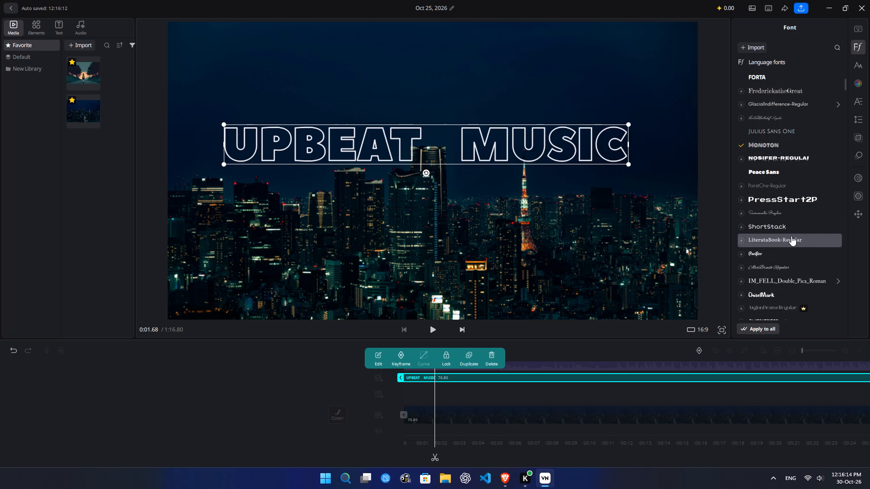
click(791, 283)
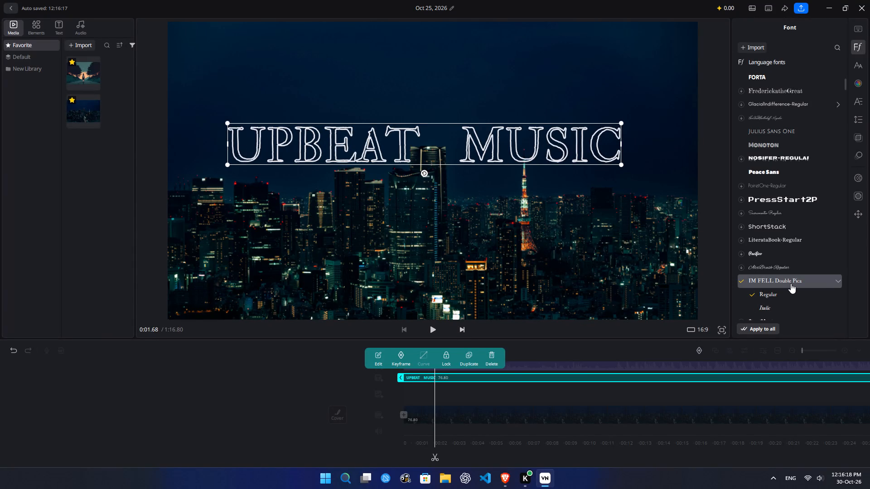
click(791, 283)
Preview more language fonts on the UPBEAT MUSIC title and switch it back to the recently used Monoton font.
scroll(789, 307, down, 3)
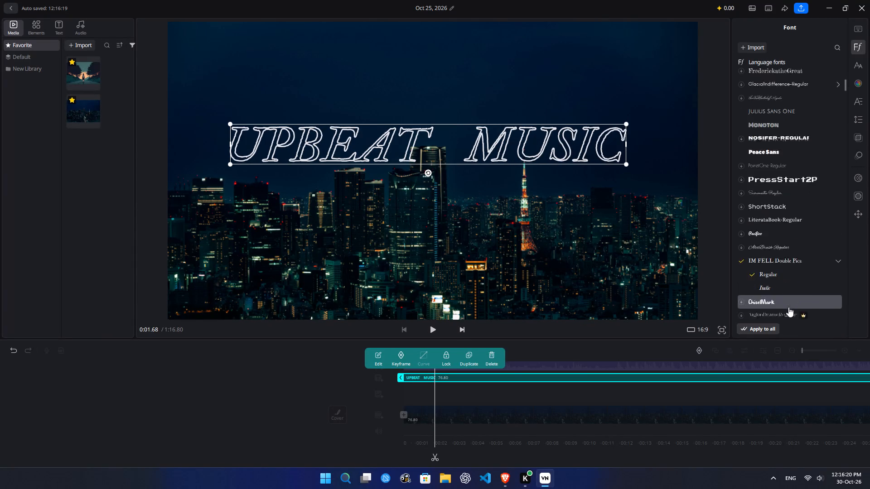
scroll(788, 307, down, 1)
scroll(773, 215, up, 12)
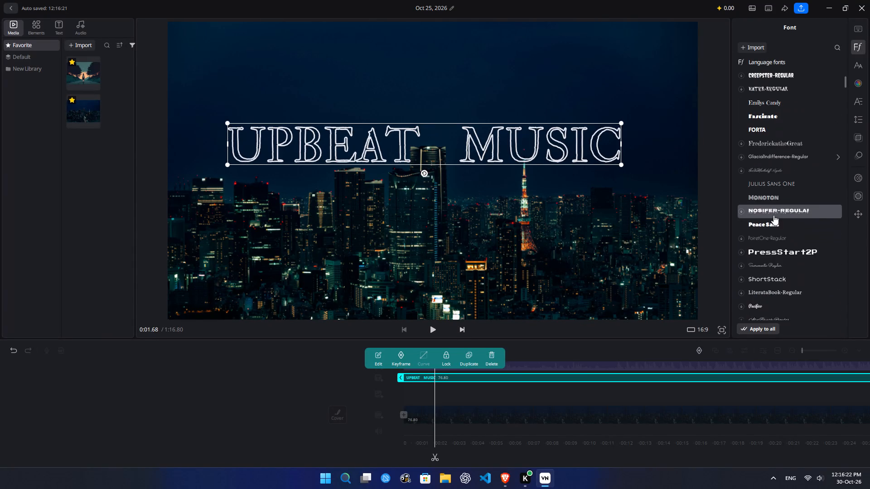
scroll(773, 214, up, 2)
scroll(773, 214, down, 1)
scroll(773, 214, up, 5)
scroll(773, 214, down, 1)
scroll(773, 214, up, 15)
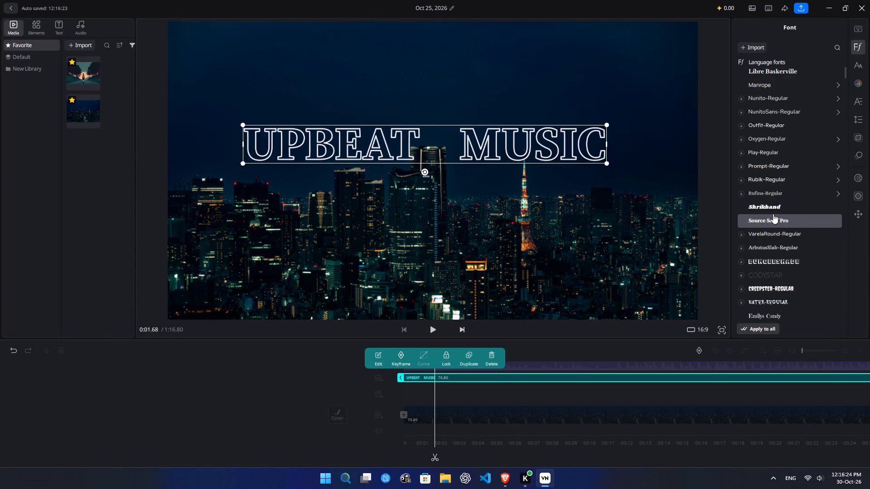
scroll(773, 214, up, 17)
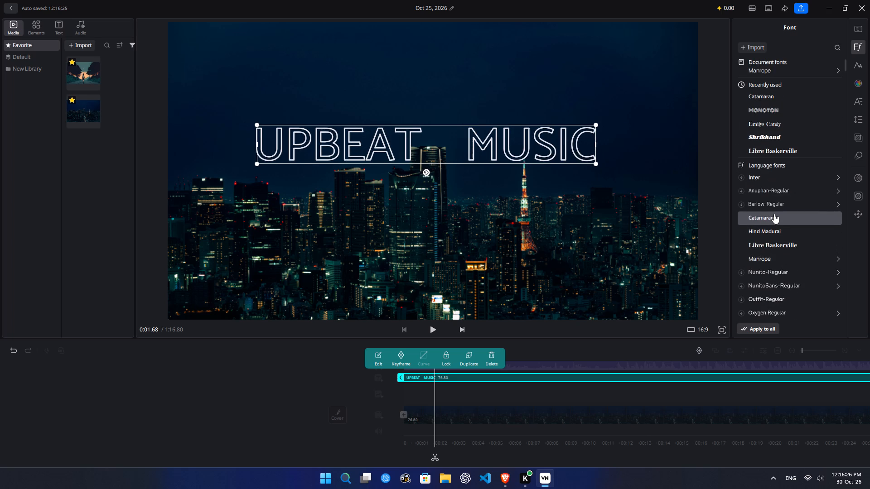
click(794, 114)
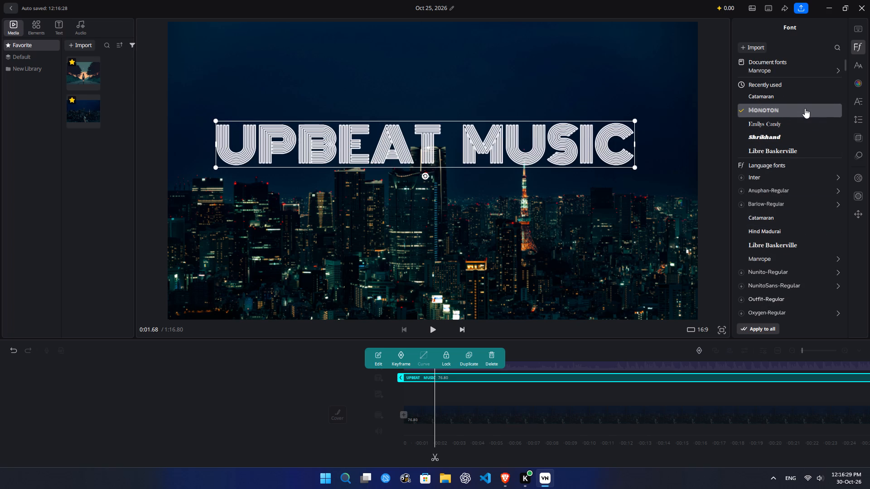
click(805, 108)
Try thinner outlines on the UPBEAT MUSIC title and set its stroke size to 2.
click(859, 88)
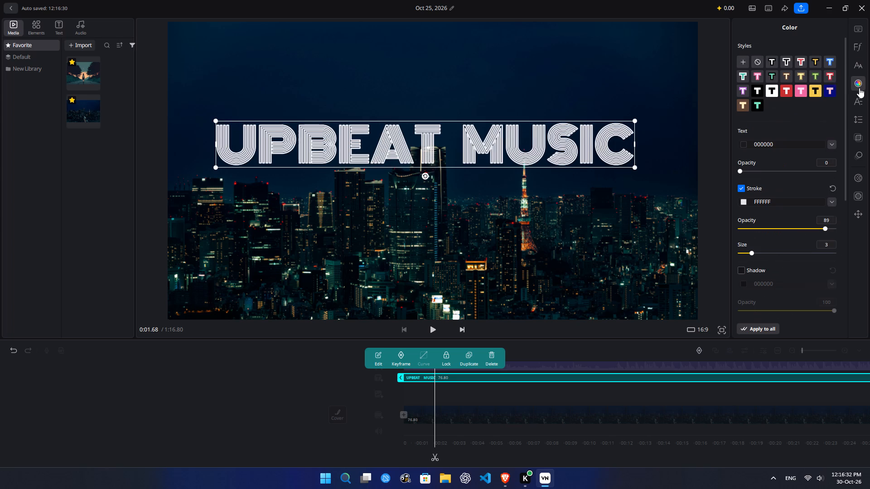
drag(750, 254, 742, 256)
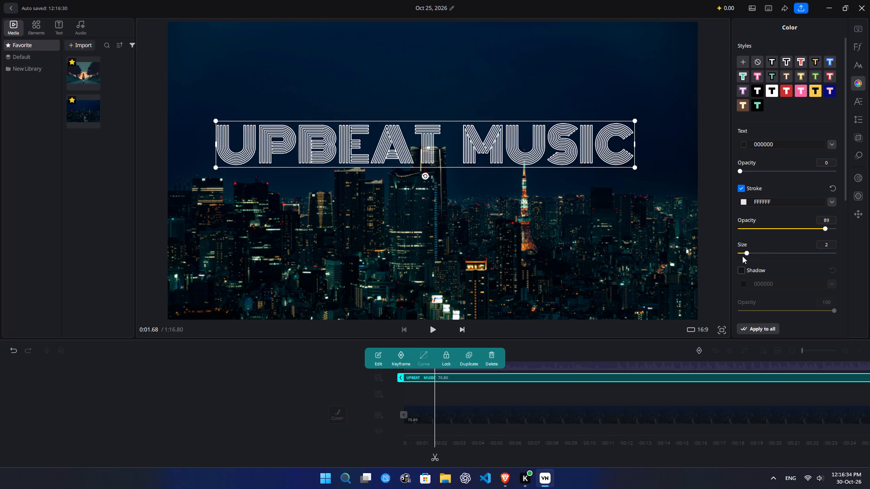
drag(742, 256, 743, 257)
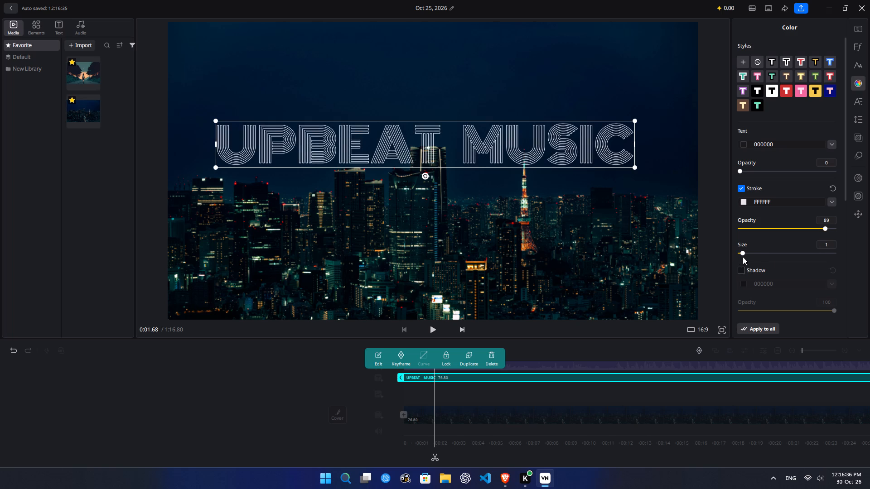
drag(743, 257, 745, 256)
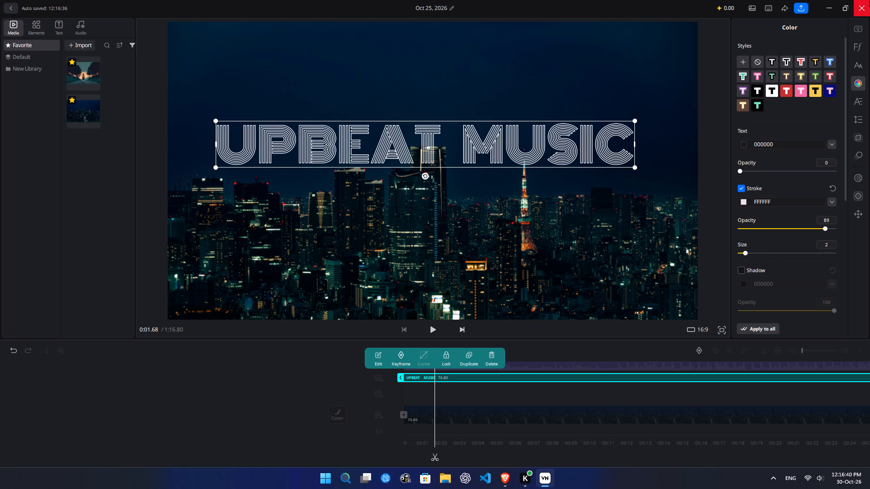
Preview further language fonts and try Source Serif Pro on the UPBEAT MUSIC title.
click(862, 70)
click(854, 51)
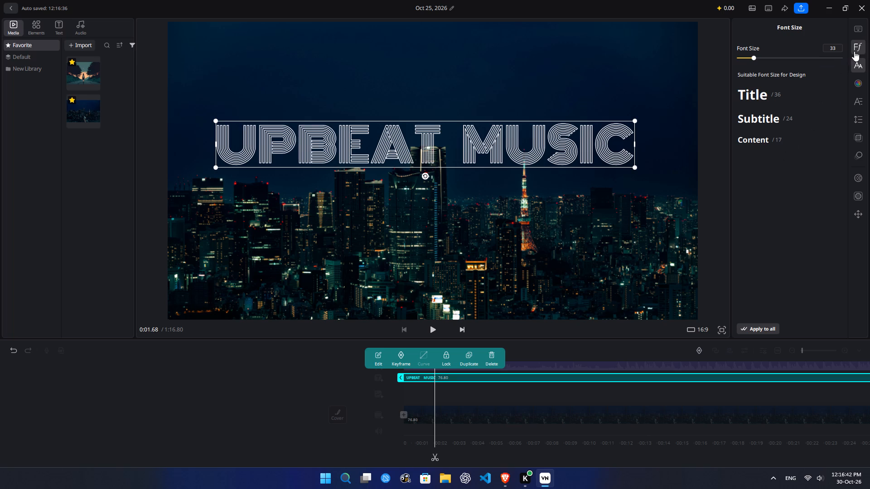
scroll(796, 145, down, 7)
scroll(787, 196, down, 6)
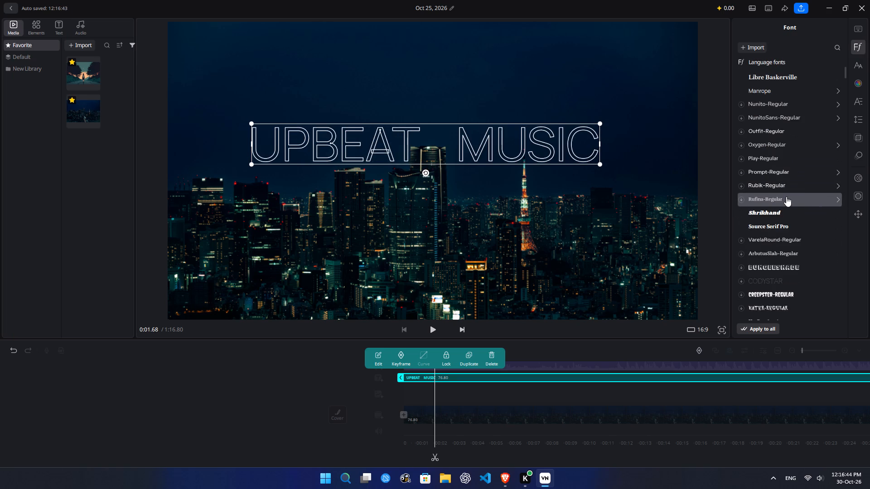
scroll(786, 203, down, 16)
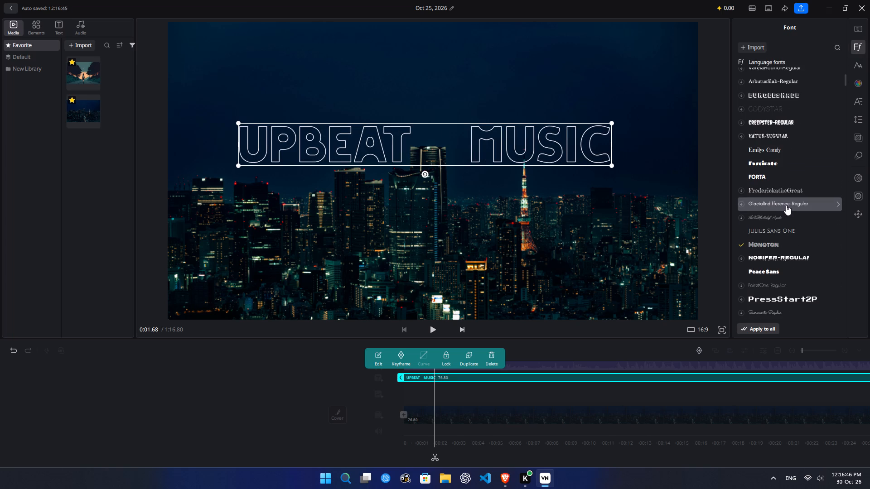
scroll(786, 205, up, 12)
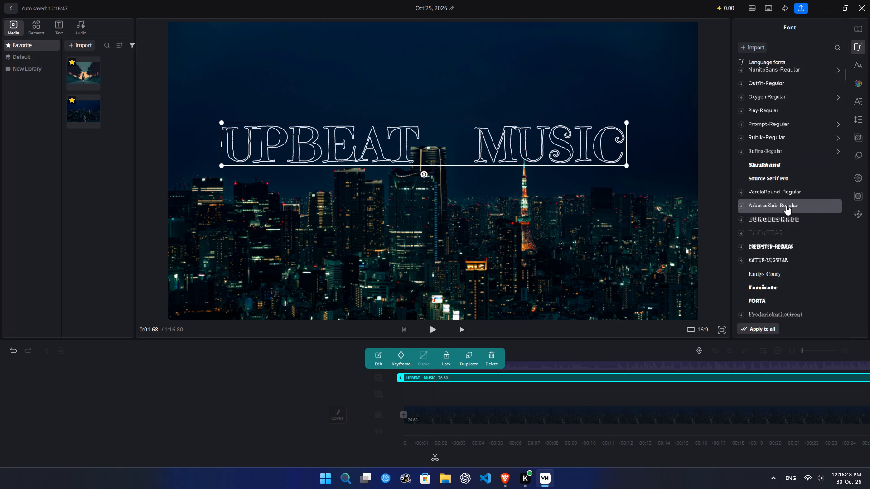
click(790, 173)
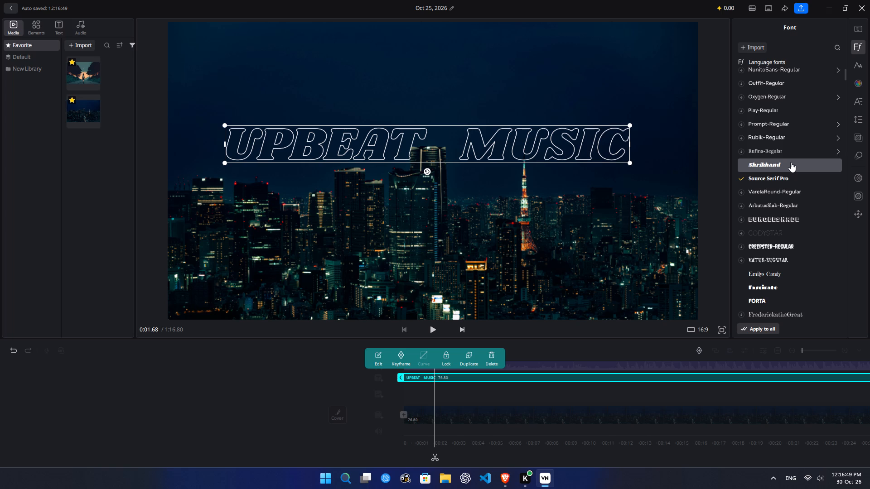
Set the UPBEAT MUSIC title's font to Hind Madurai and deselect the title.
scroll(791, 162, up, 8)
scroll(791, 162, down, 1)
scroll(791, 162, up, 16)
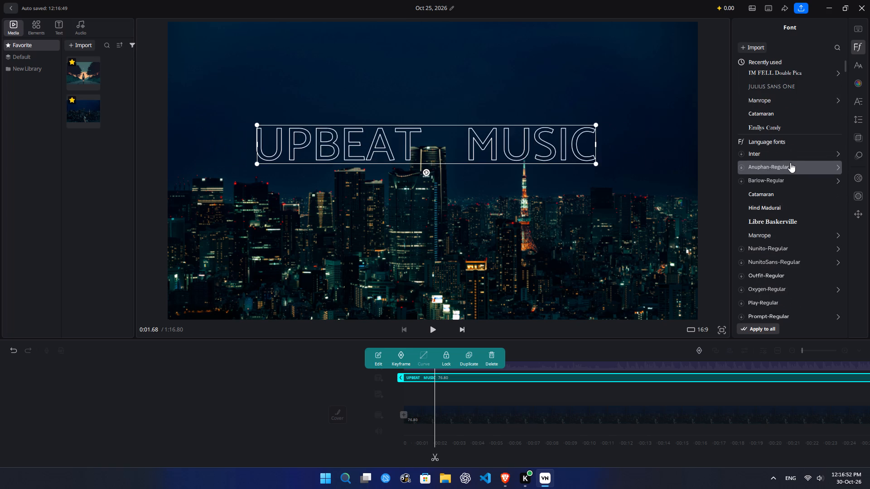
scroll(795, 98, up, 5)
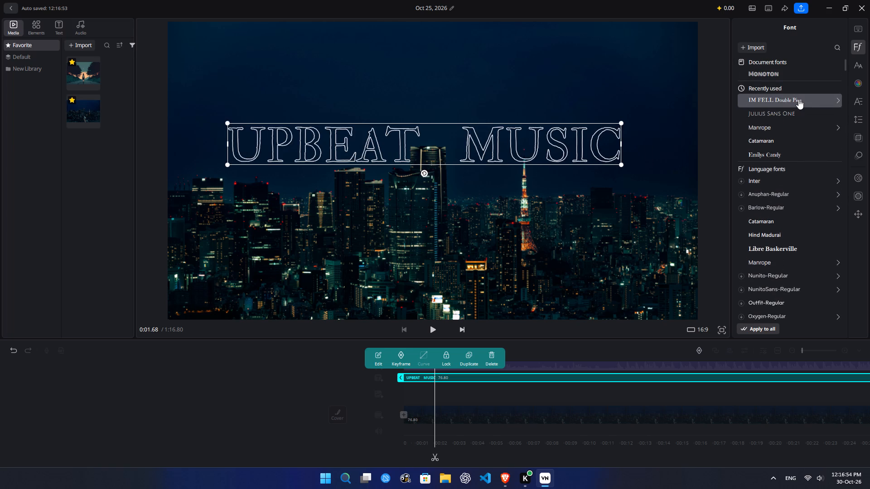
scroll(798, 99, up, 12)
scroll(804, 225, down, 6)
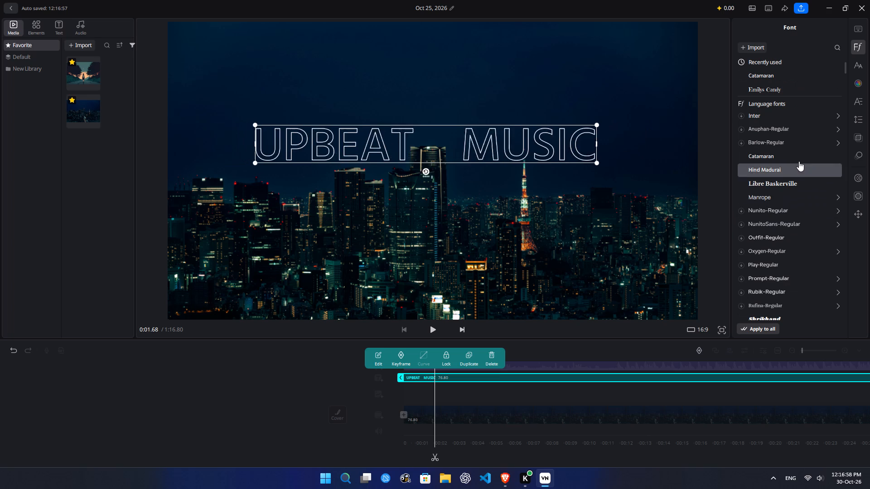
click(797, 170)
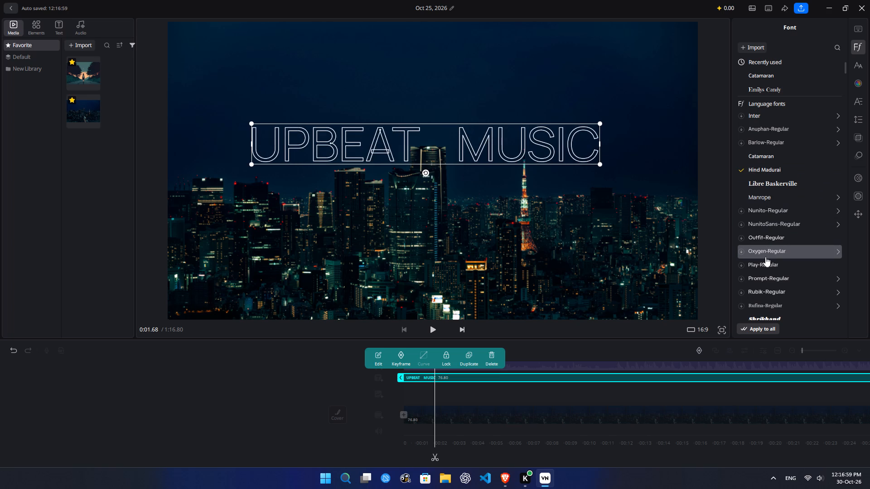
click(330, 388)
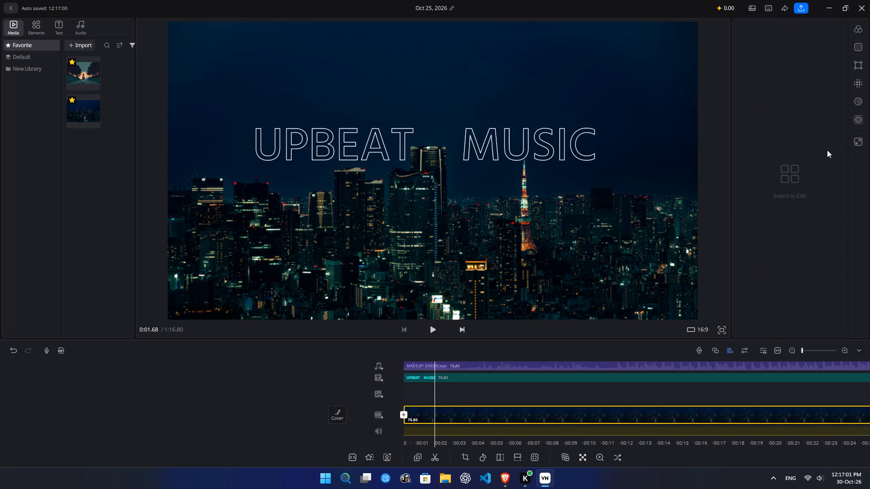
Reselect the UPBEAT MUSIC title and set its stroke size to 3.
click(569, 150)
click(866, 85)
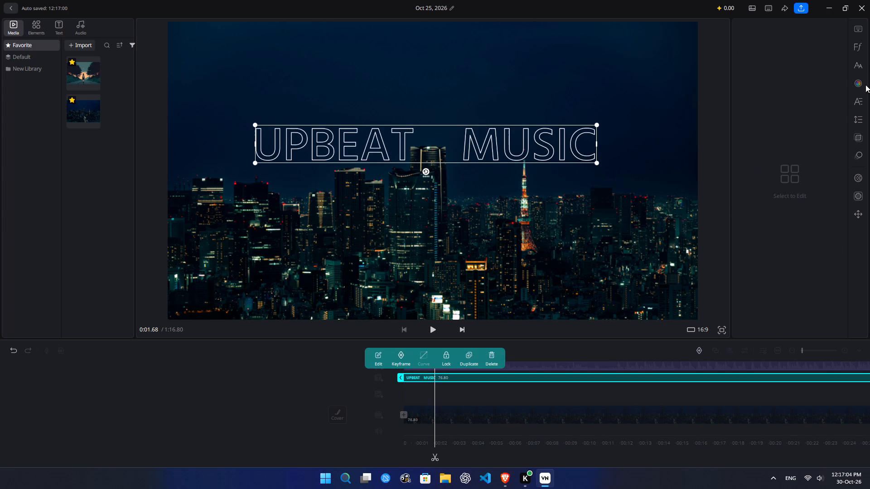
click(853, 84)
scroll(779, 228, down, 4)
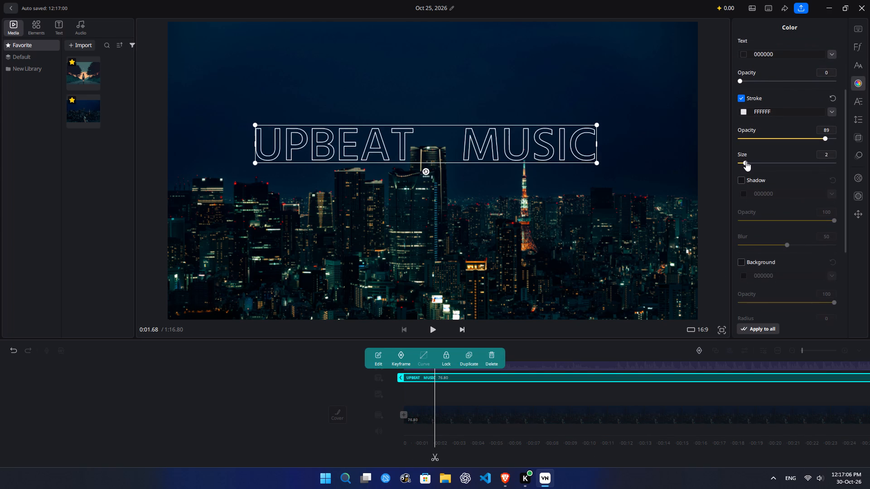
drag(746, 161, 756, 159)
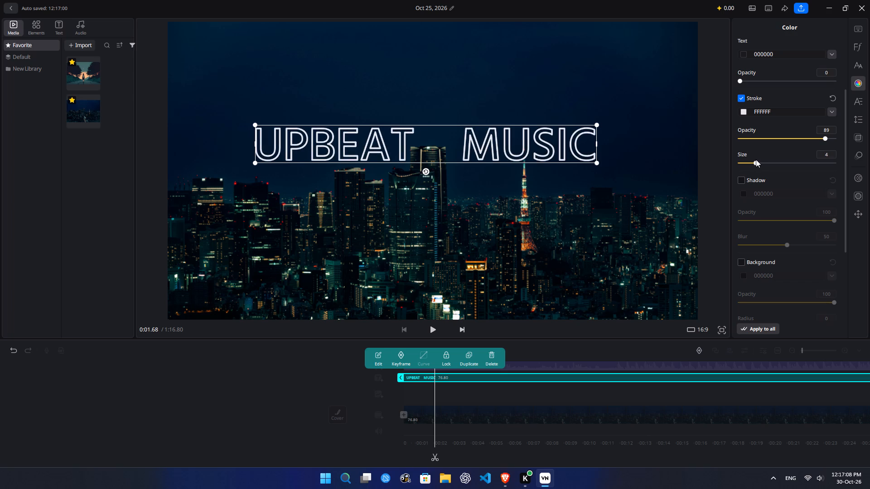
drag(756, 159, 754, 163)
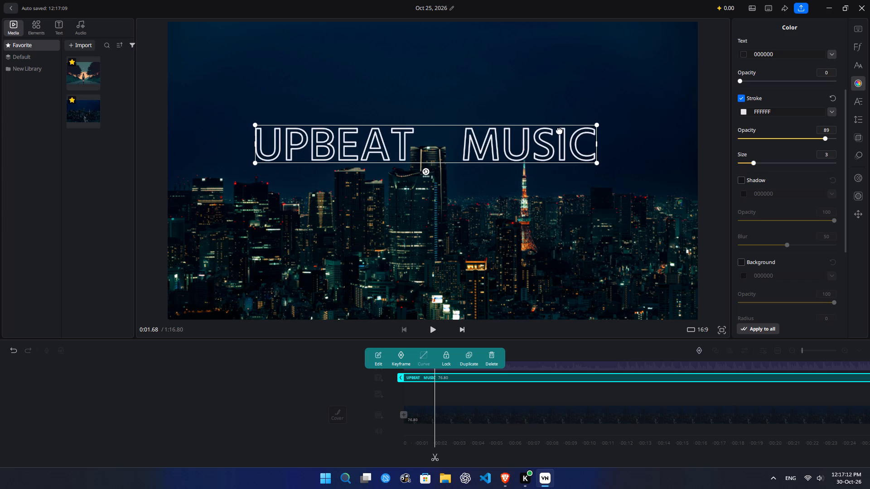
Remove the extra spaces between the two words so the title text reads UPBEAT MUSIC with a single space.
click(561, 135)
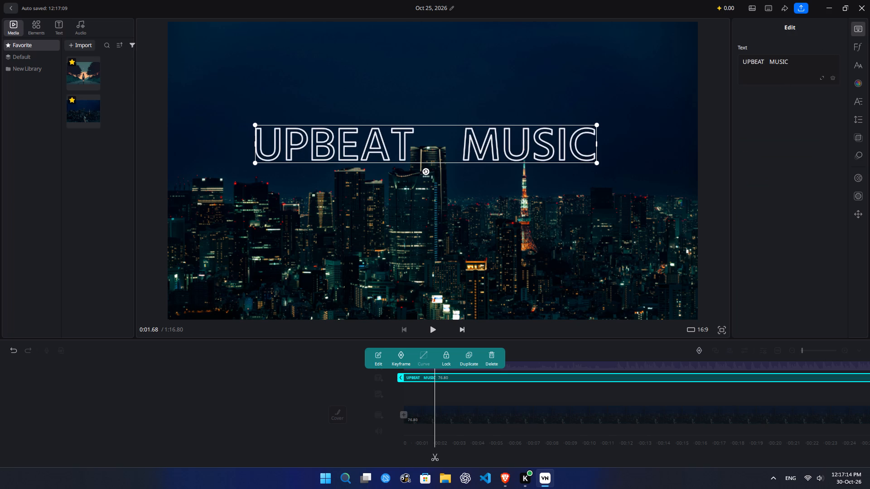
click(768, 59)
key(BackSpace)
key(BackSpace)
key(BackSpace)
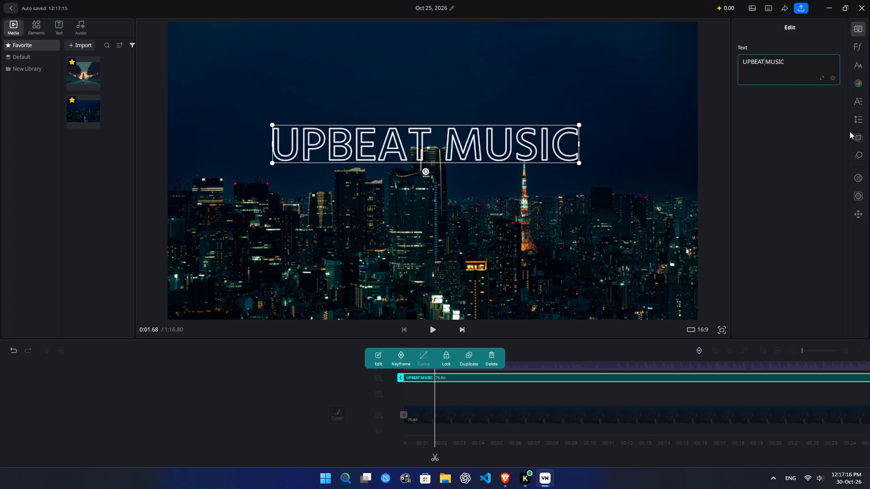
click(795, 232)
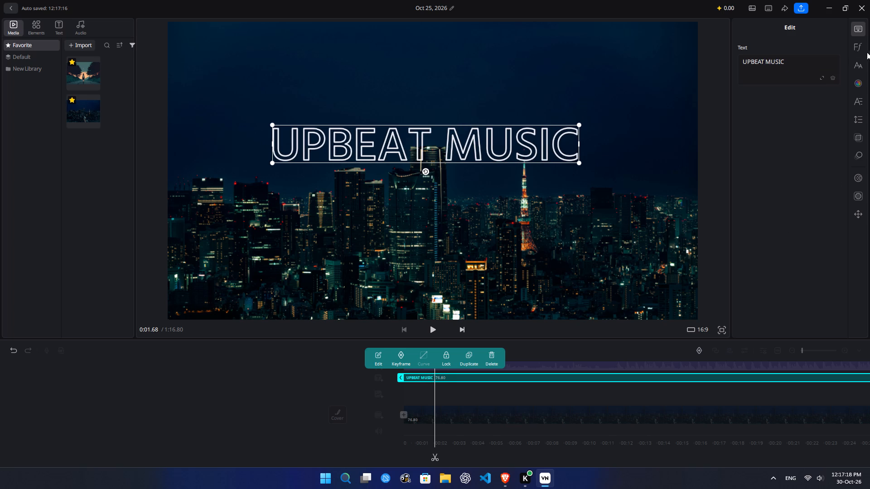
Preview the language fonts on the UPBEAT MUSIC title, including Libre Baskerville, Shrikhand, Forta, Julius Sans One and IM FELL Double Pica.
click(855, 51)
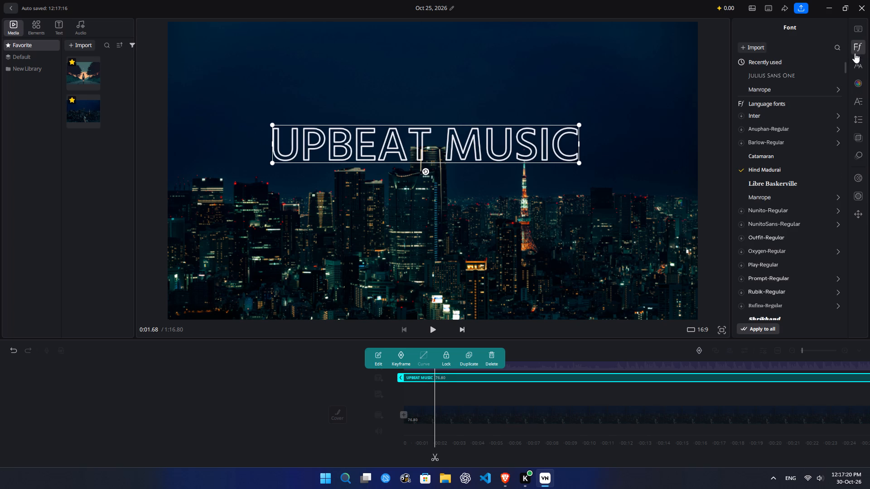
scroll(800, 167, down, 4)
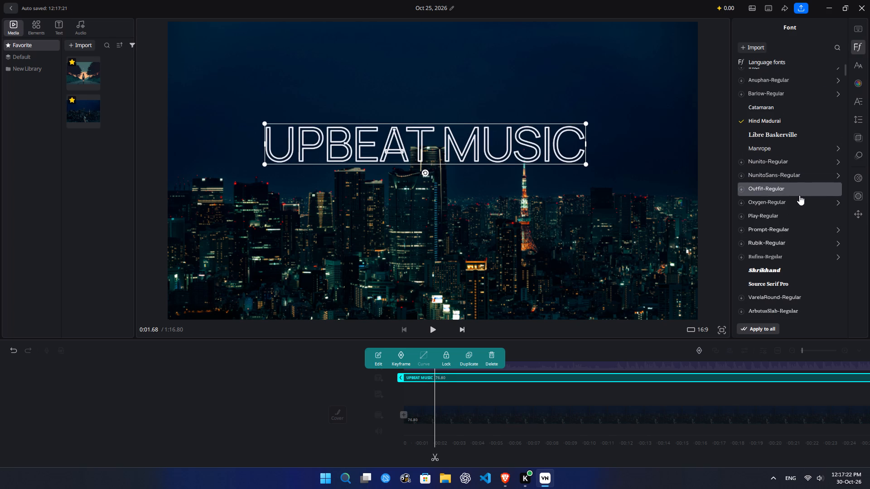
scroll(804, 248, up, 2)
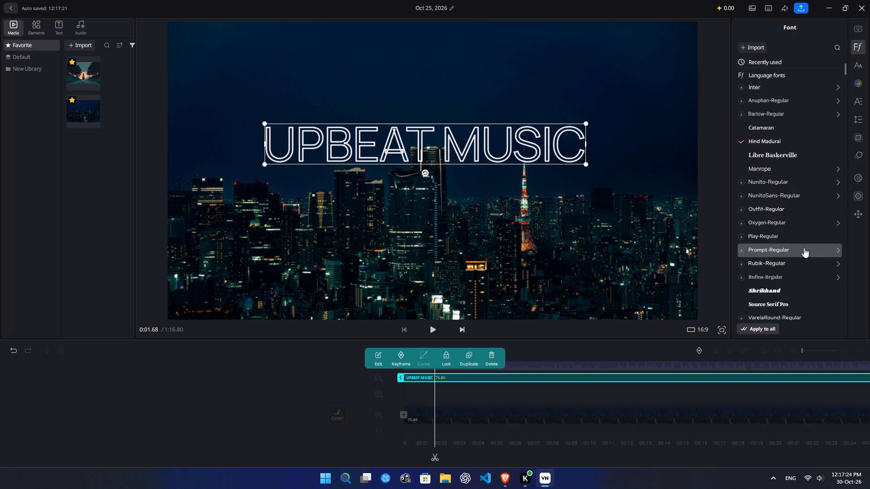
scroll(804, 248, up, 8)
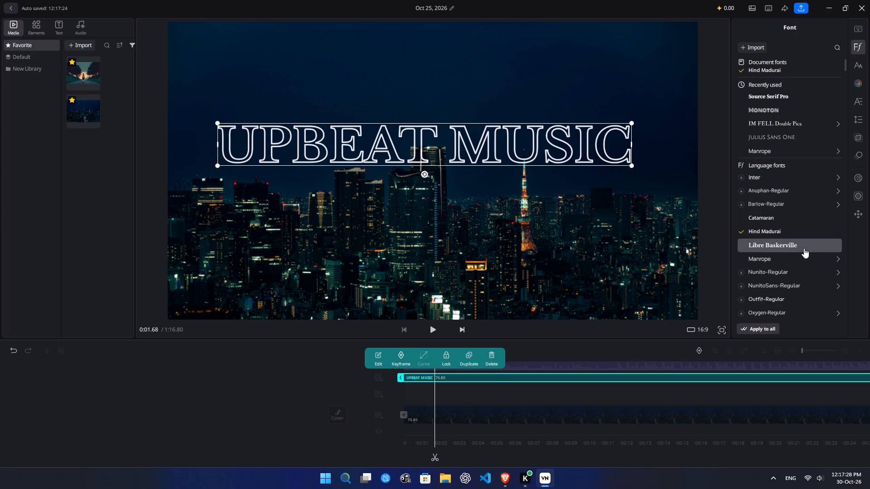
scroll(804, 248, down, 19)
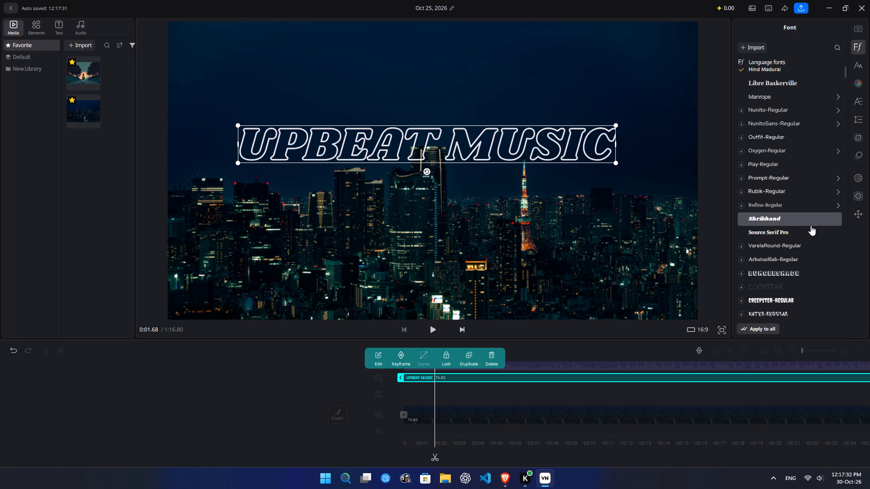
scroll(815, 277, down, 12)
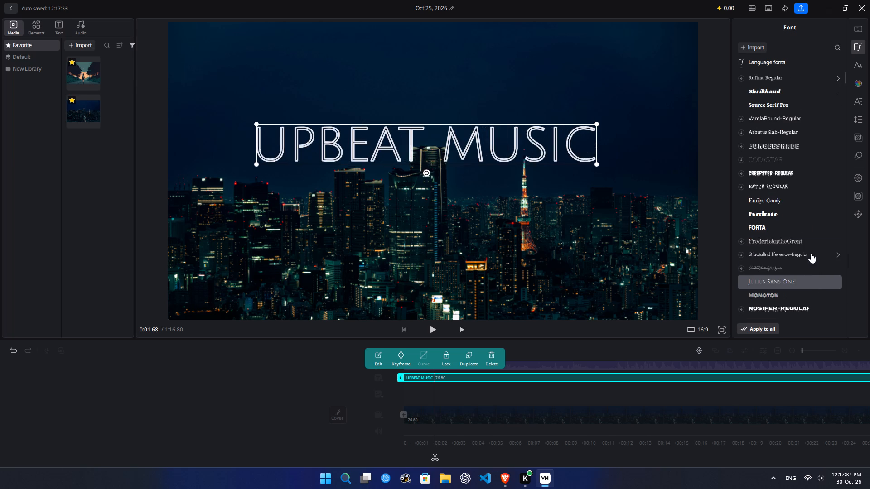
scroll(802, 223, down, 3)
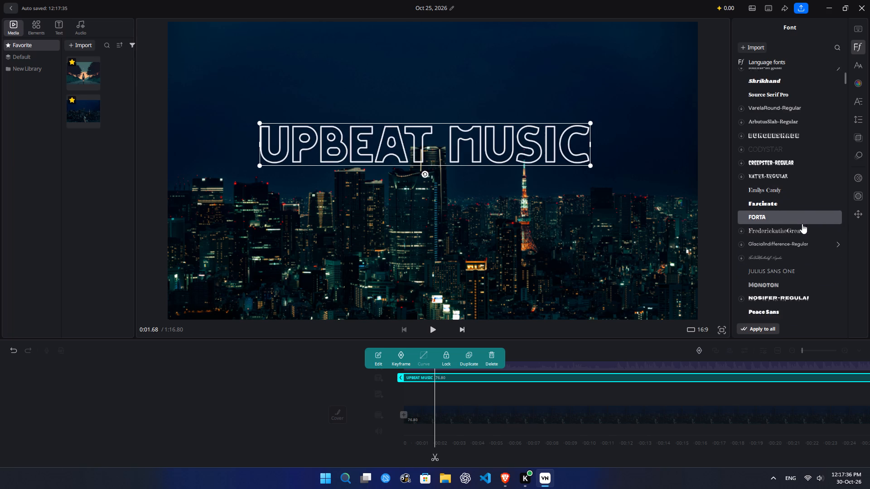
scroll(802, 224, down, 4)
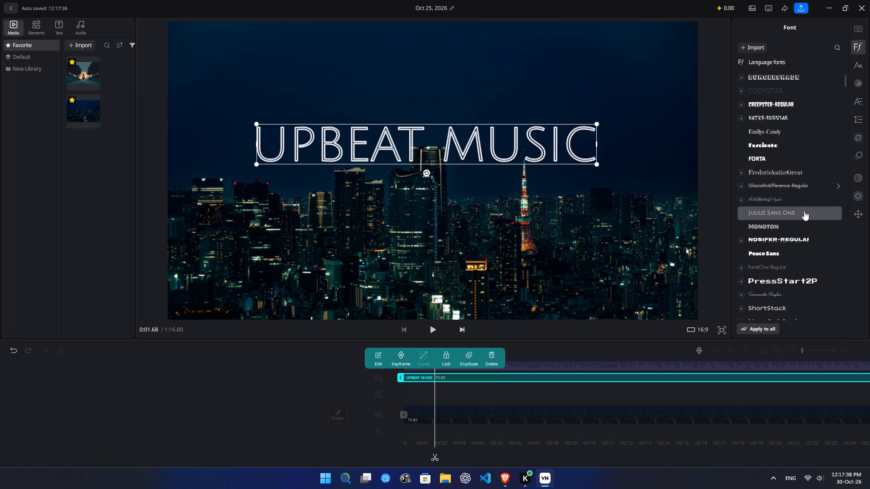
scroll(805, 224, down, 15)
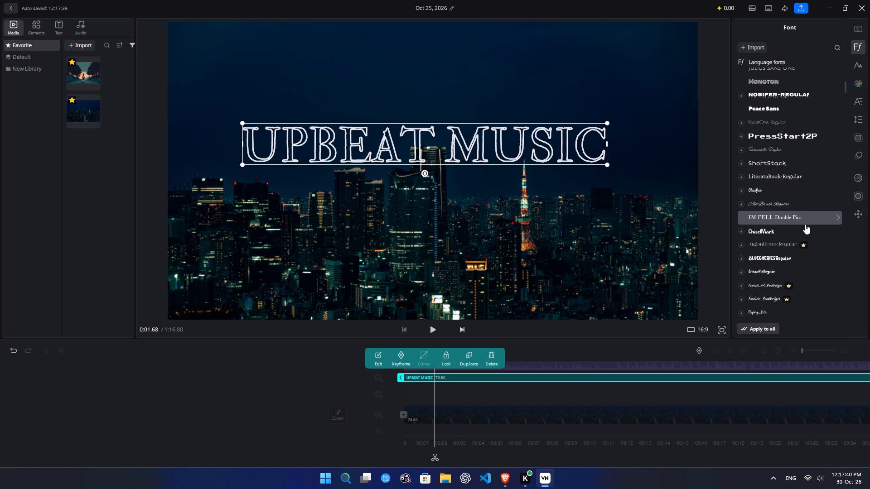
Set the UPBEAT MUSIC title's font to Libre Baskerville and deselect the title.
drag(845, 86, 844, 51)
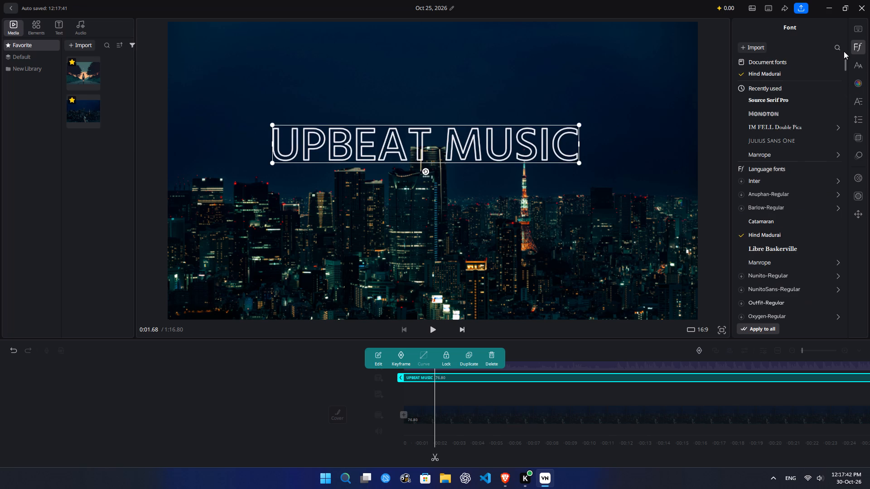
drag(844, 51, 844, 49)
scroll(811, 181, down, 4)
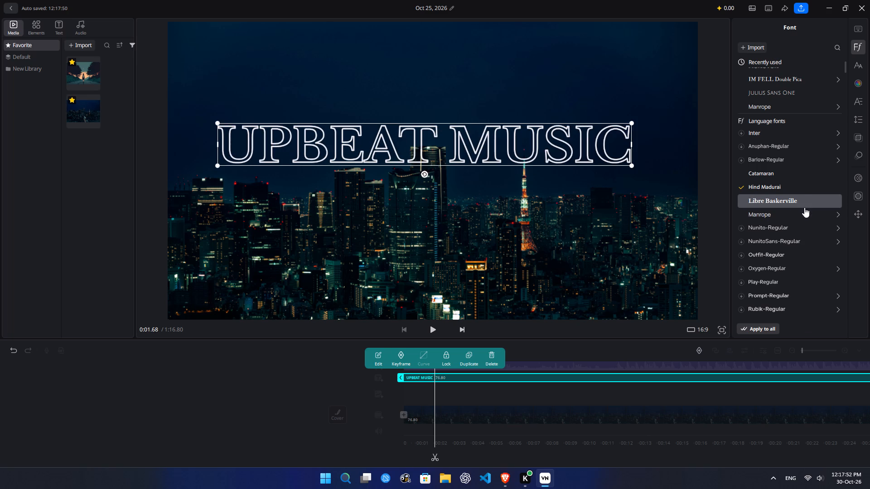
click(804, 207)
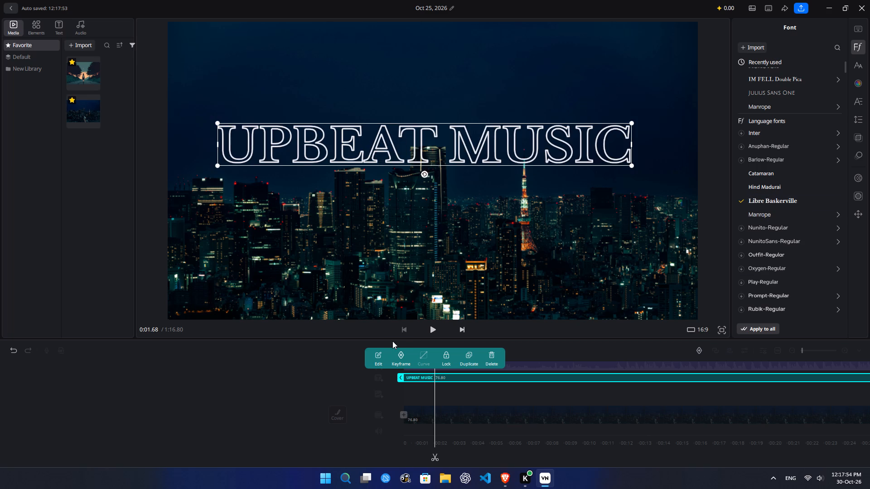
click(305, 399)
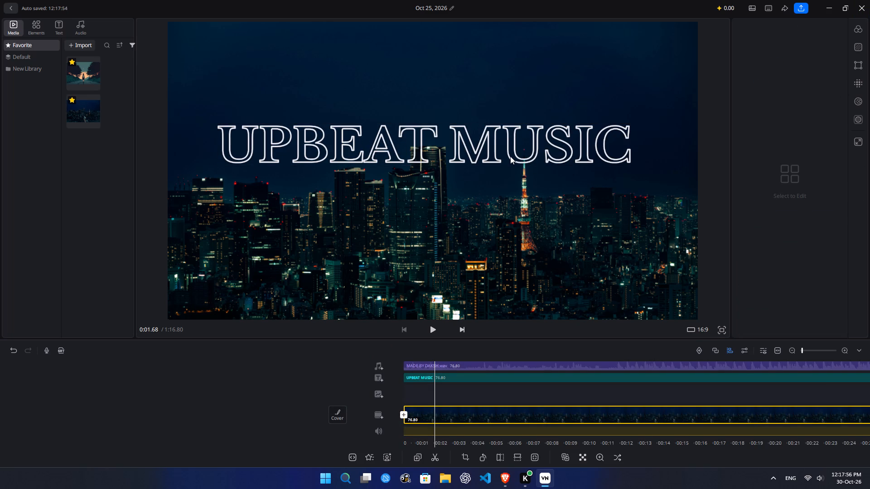
Move the UPBEAT MUSIC title slightly higher in the frame, further above the skyline, and deselect it.
drag(510, 156, 511, 142)
drag(511, 149, 512, 136)
click(330, 388)
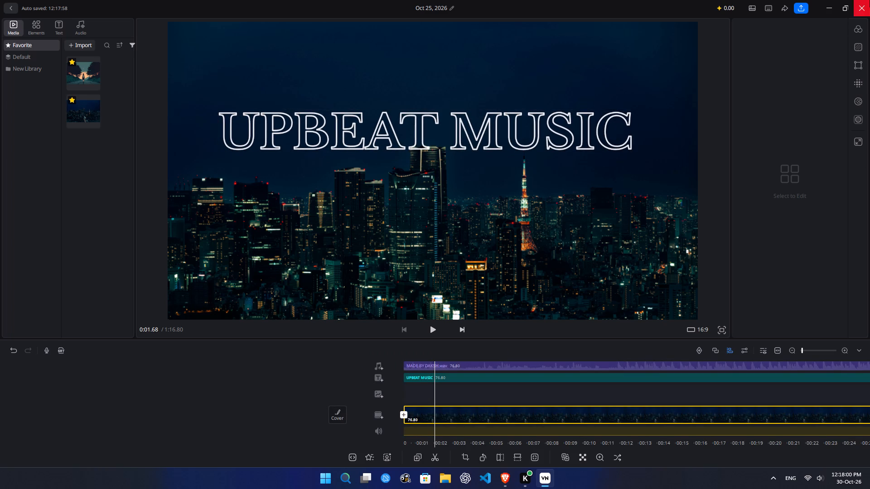
Scrub through the timeline to check the title against the zooming city background.
drag(613, 391, 385, 399)
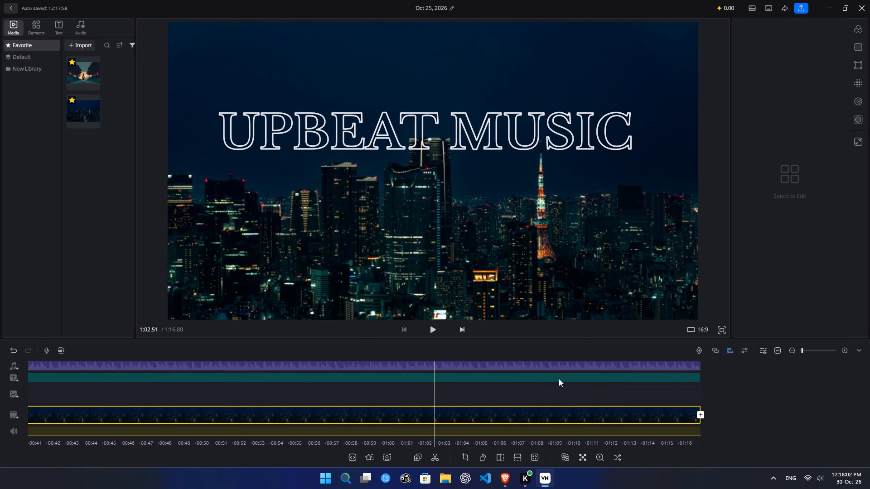
drag(534, 386, 869, 357)
drag(764, 374, 869, 364)
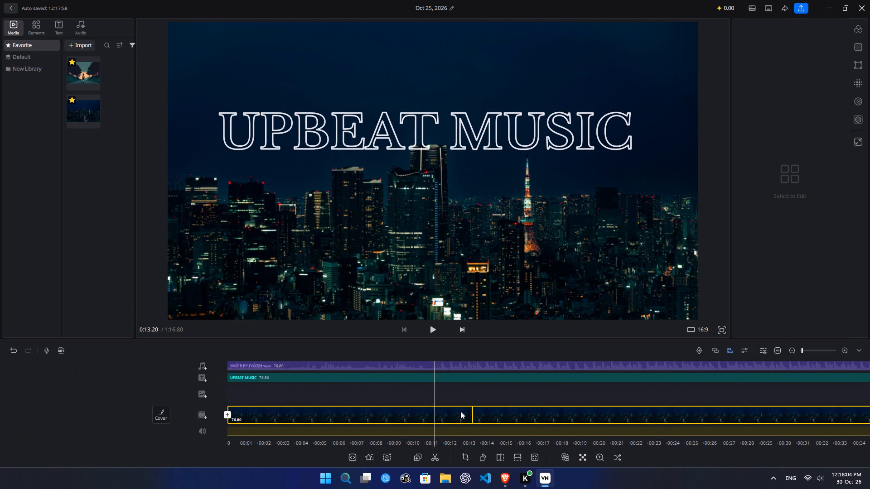
Add the Hi-res-audio-logo image as an overlay at the start of the timeline.
drag(462, 393, 652, 378)
click(411, 393)
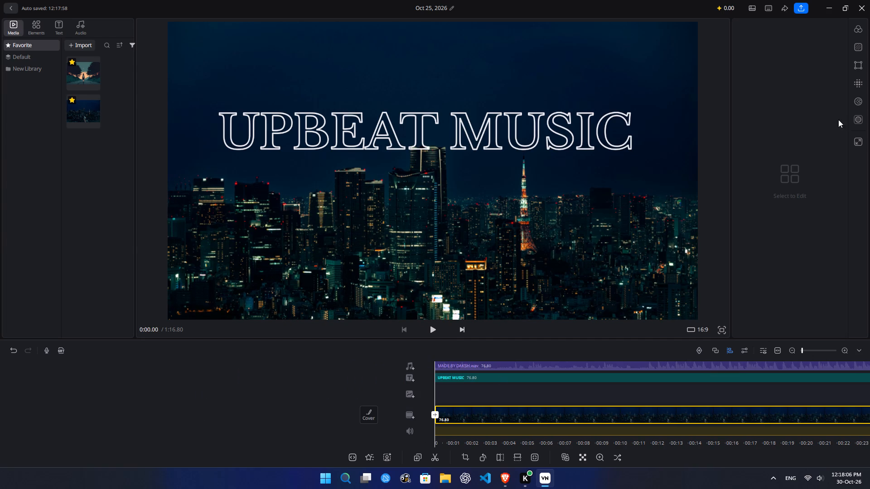
scroll(147, 168, down, 5)
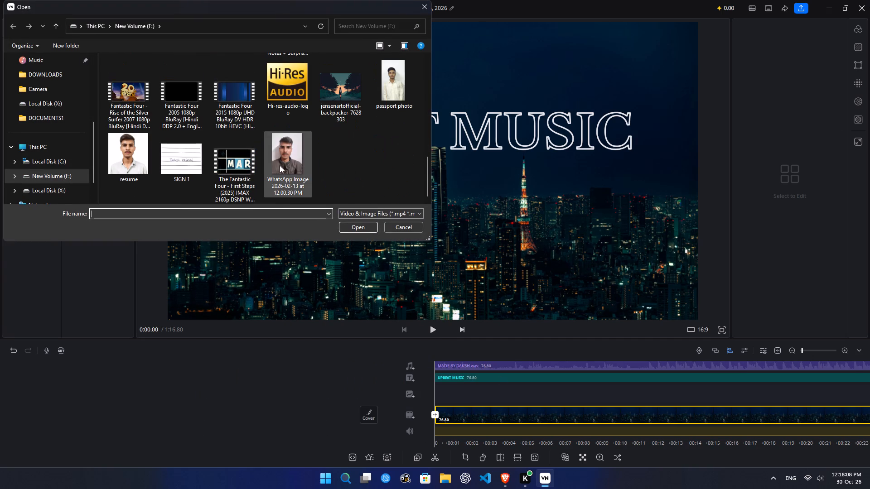
click(306, 96)
click(352, 228)
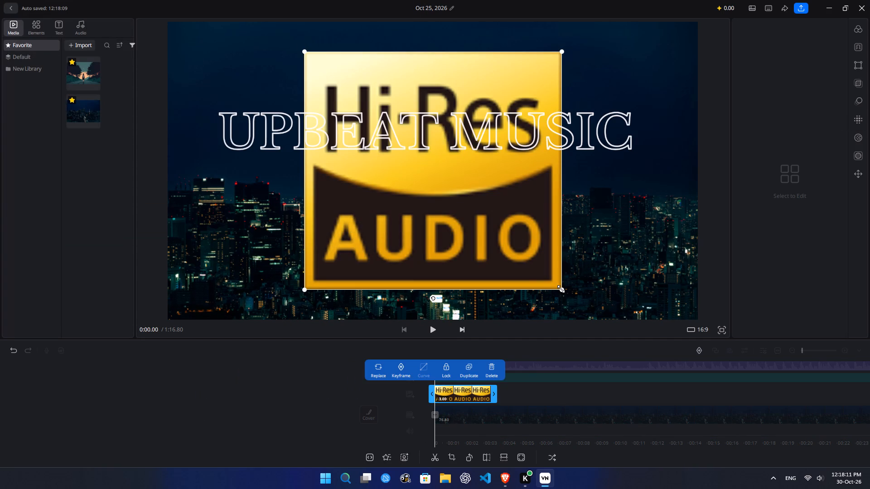
Shrink the Hi-Res Audio logo to a small badge and place it in the video frame's upper-right corner.
drag(561, 289, 371, 116)
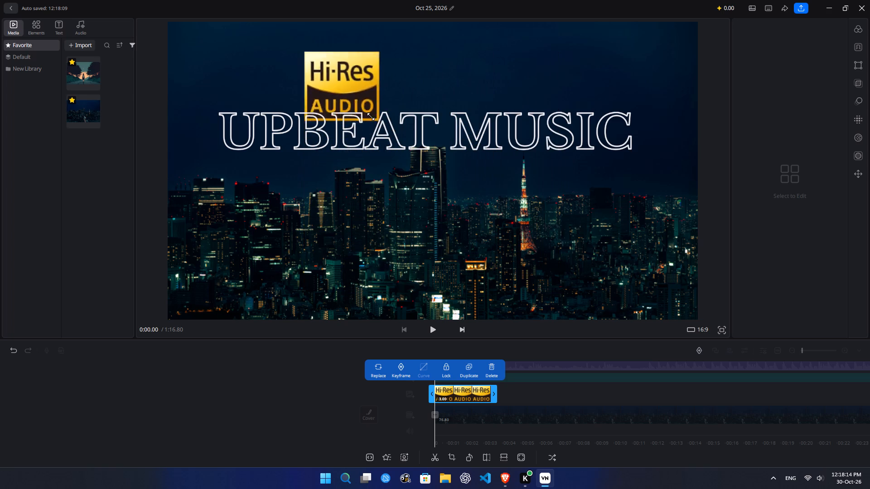
drag(371, 116, 311, 63)
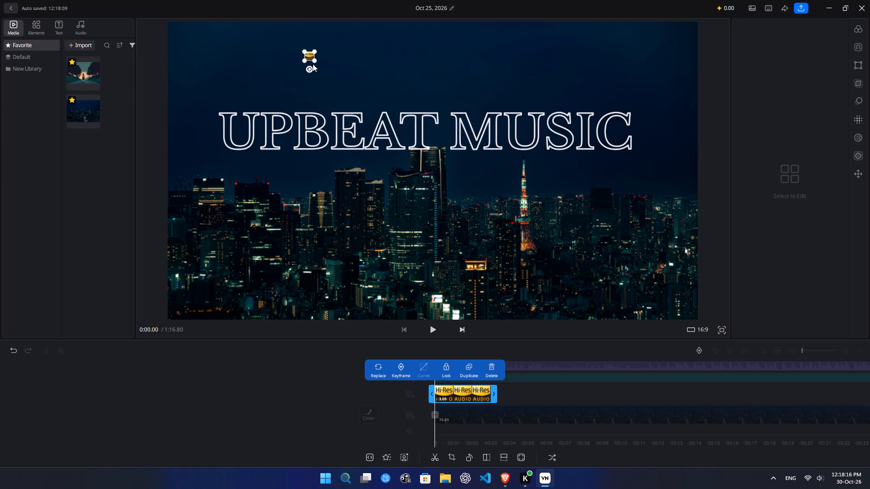
drag(309, 57, 329, 57)
drag(329, 57, 682, 33)
drag(688, 35, 690, 39)
click(710, 48)
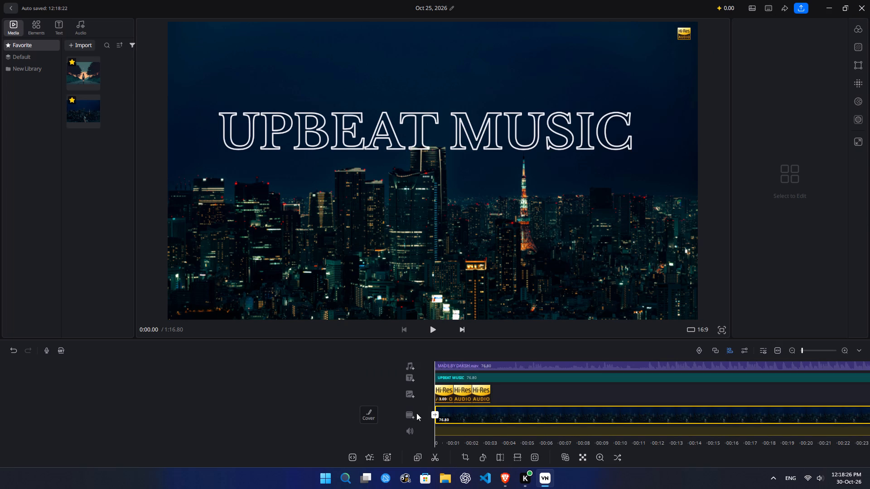
Add the dolby-digital-5536 image as a second overlay at the start of the timeline.
click(411, 394)
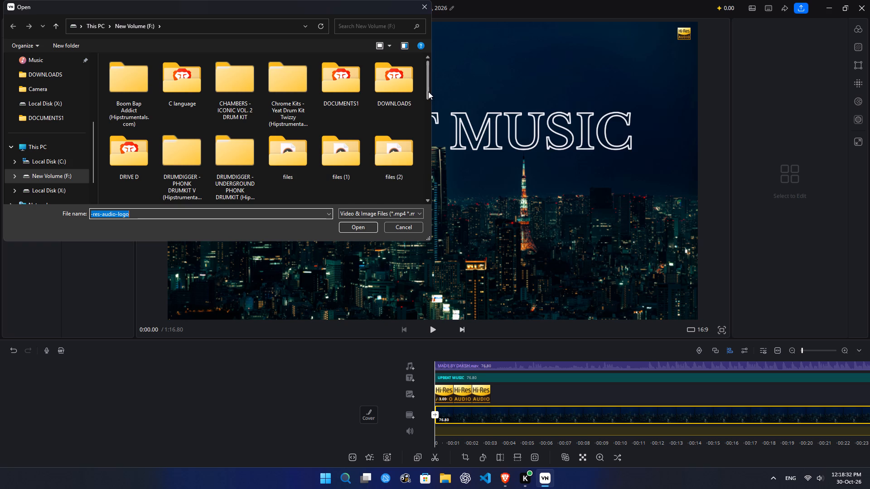
drag(428, 91, 431, 126)
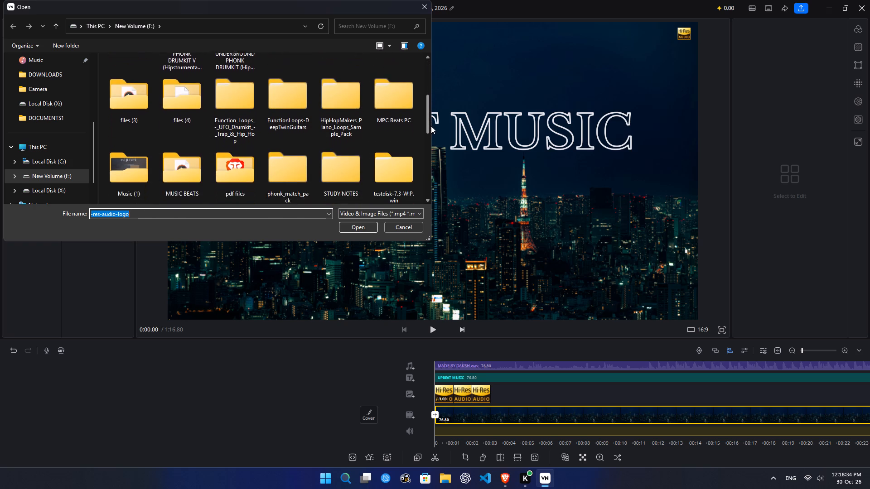
drag(431, 126, 433, 139)
click(336, 177)
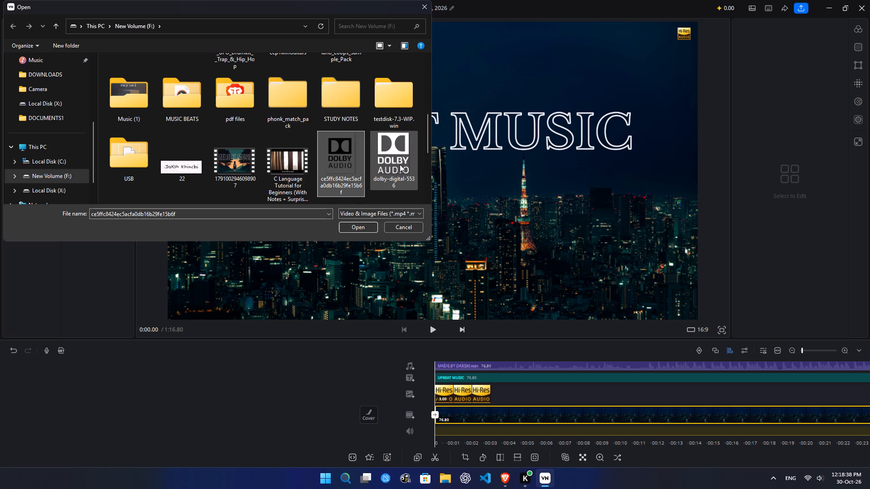
click(400, 164)
click(362, 226)
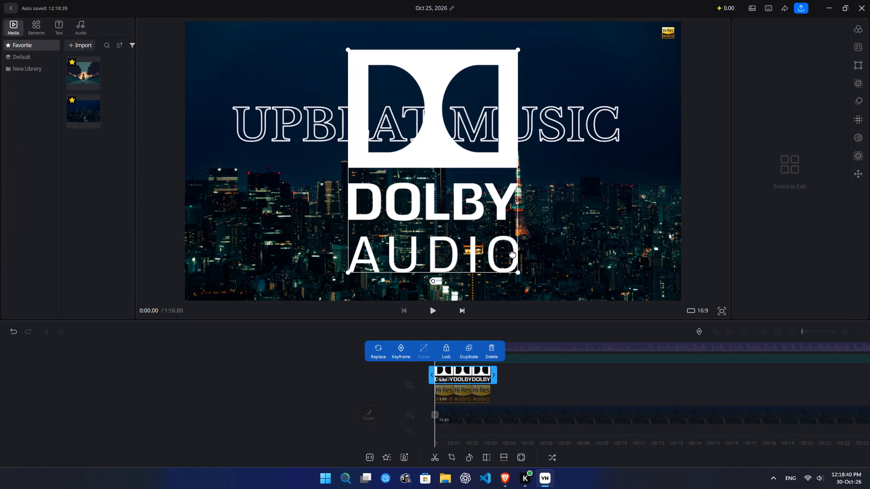
Shrink the Dolby Audio logo to a small badge and place it just below the Hi-Res Audio logo.
drag(519, 273, 390, 97)
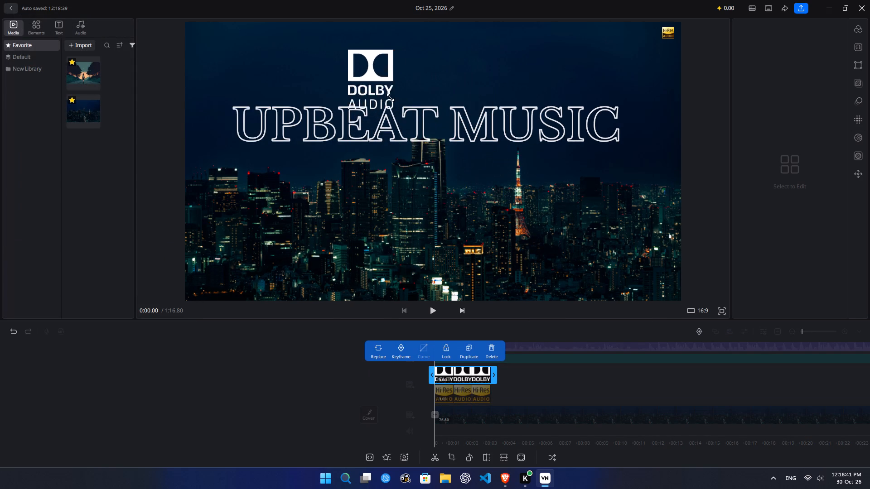
drag(390, 97, 357, 66)
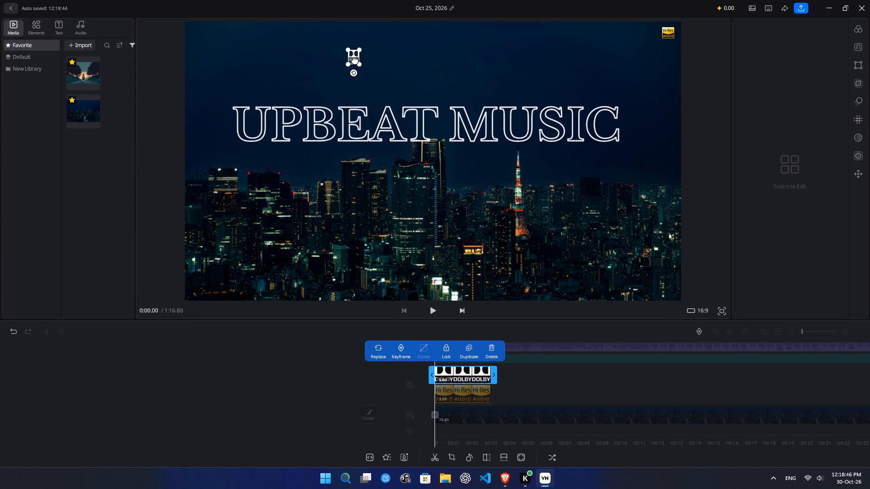
drag(355, 60, 669, 56)
click(708, 70)
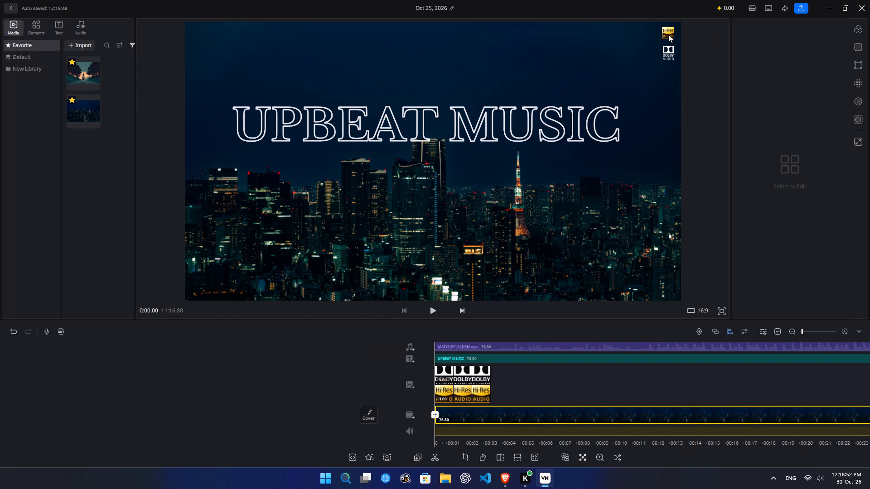
Enlarge the Hi-Res Audio logo slightly and shift it inward from the frame's right edge.
click(668, 34)
drag(673, 39, 682, 43)
drag(673, 38, 662, 39)
click(711, 43)
Enlarge the Dolby Audio logo to match the Hi-Res Audio logo's width and align it directly beneath that logo.
click(673, 53)
drag(670, 53, 661, 60)
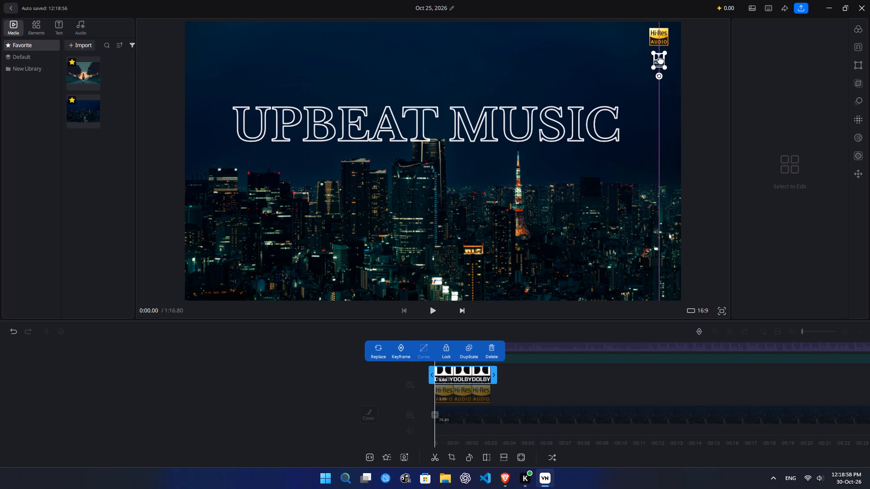
drag(661, 60, 658, 61)
drag(662, 68, 668, 72)
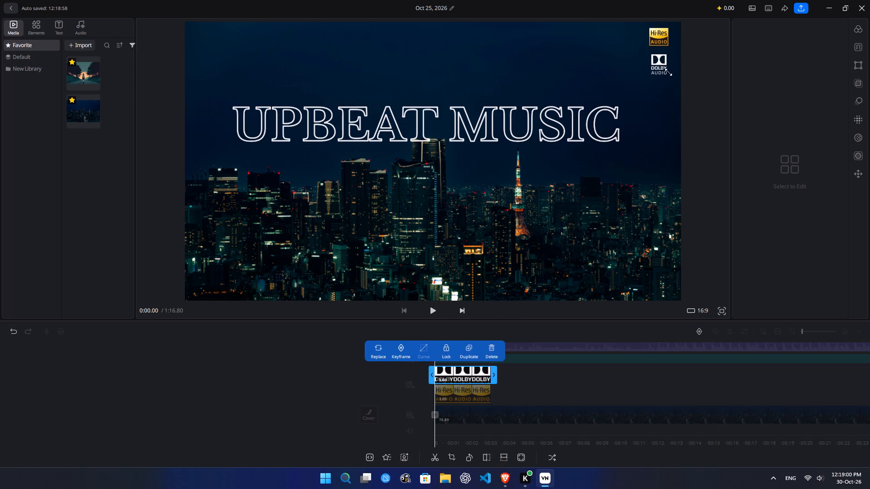
drag(668, 72, 674, 76)
click(664, 72)
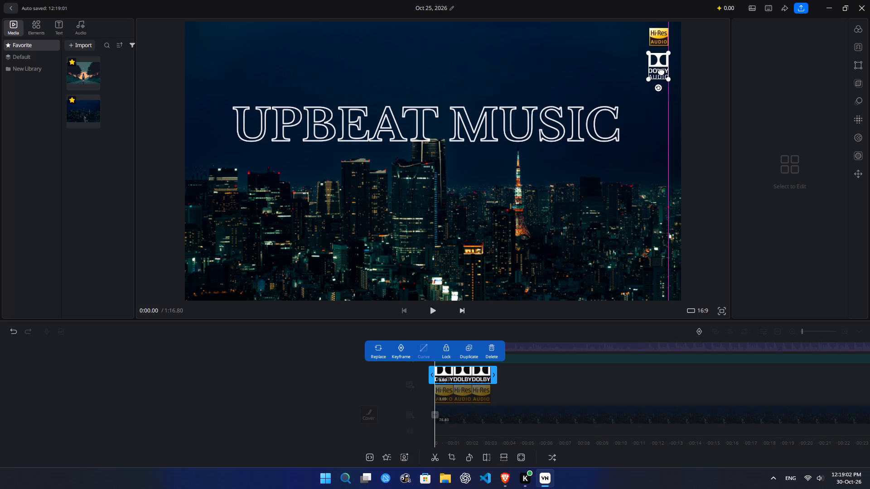
click(669, 78)
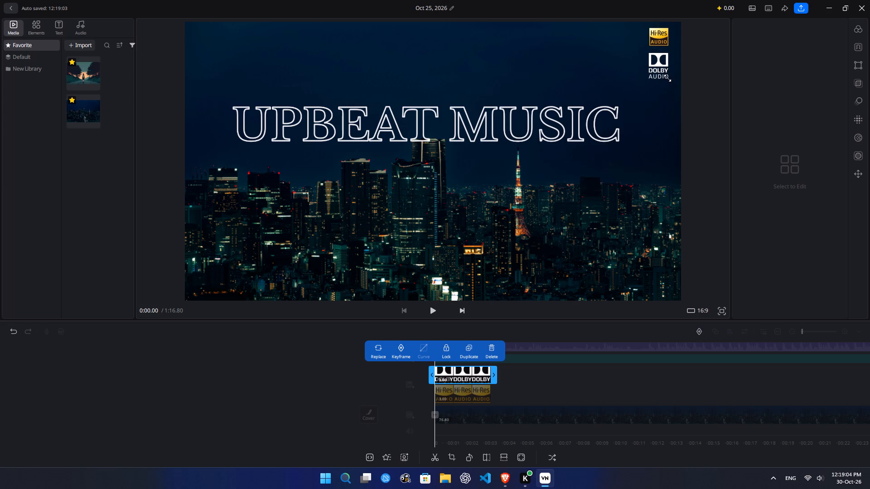
click(662, 70)
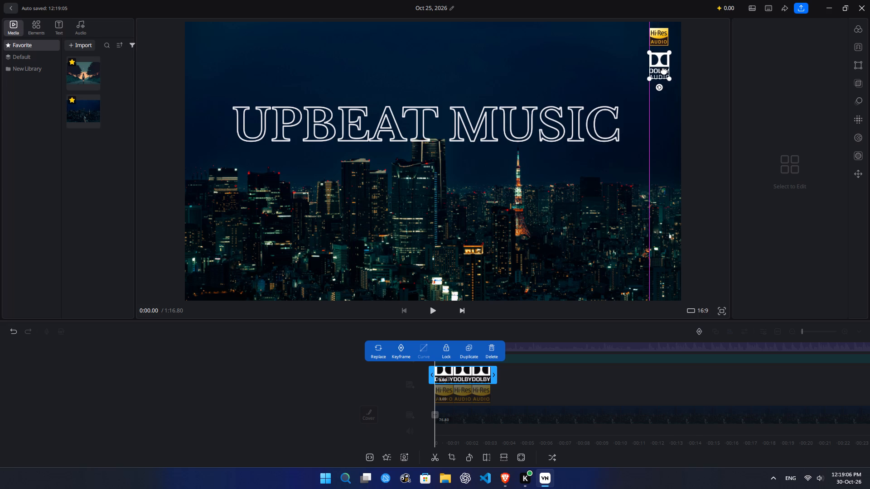
Shrink the Dolby Audio logo slightly and align its edges directly beneath the Hi-Res Audio logo.
click(698, 69)
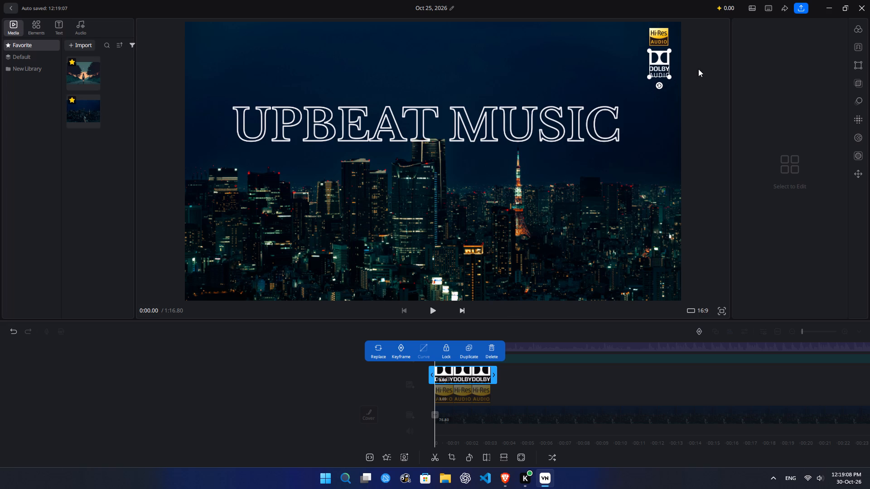
click(663, 65)
click(669, 77)
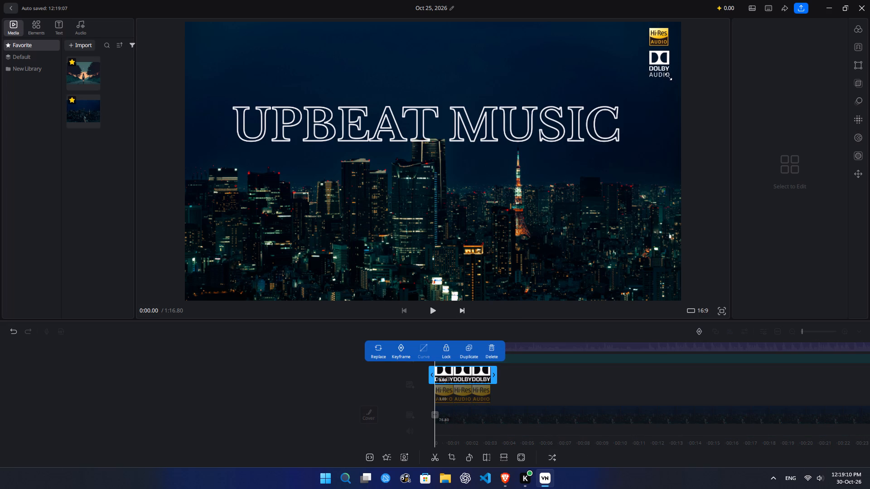
click(661, 66)
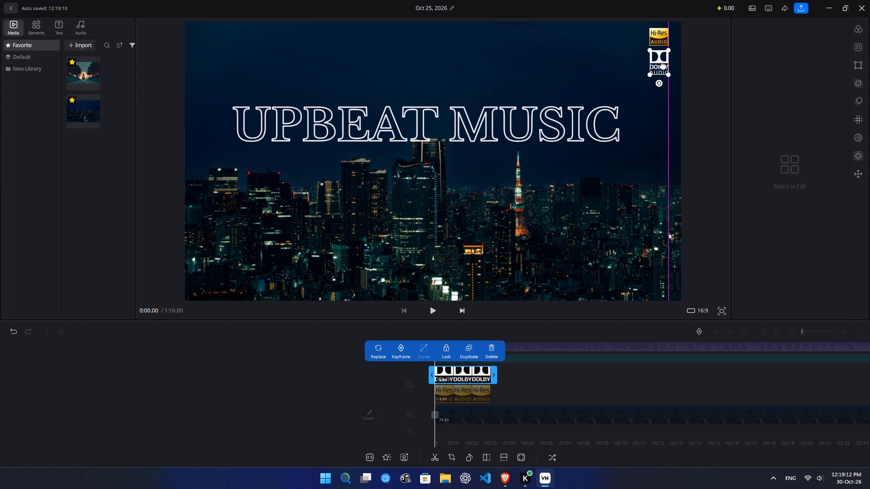
click(696, 59)
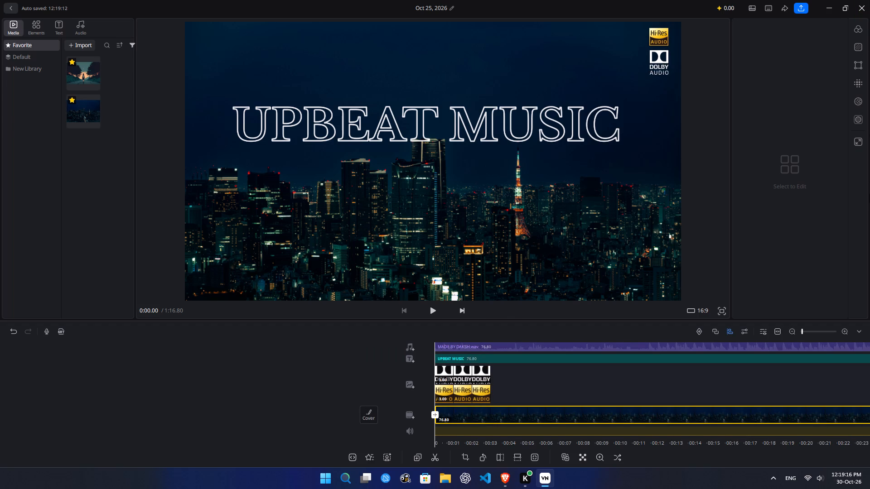
Extend the Hi-Res Audio logo overlay from the timeline's start to the end of the city clip, lasting 76.80 seconds.
click(481, 397)
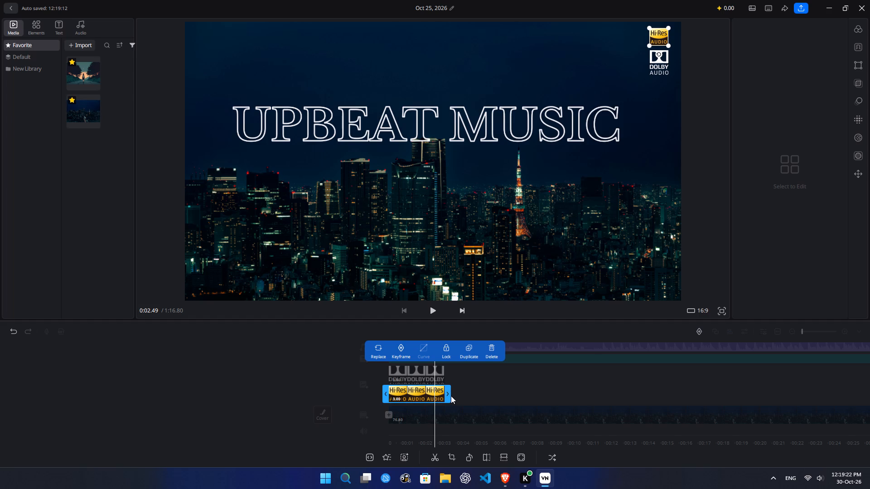
drag(441, 395, 459, 395)
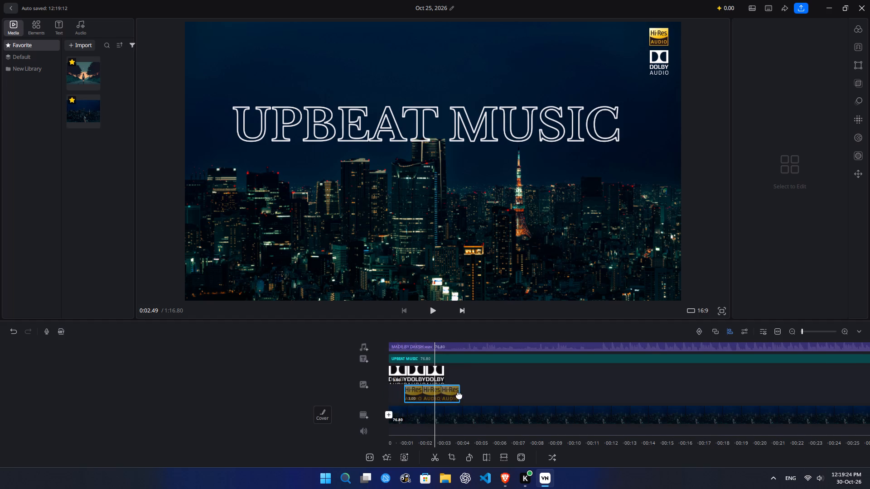
drag(459, 395, 429, 394)
drag(448, 394, 469, 394)
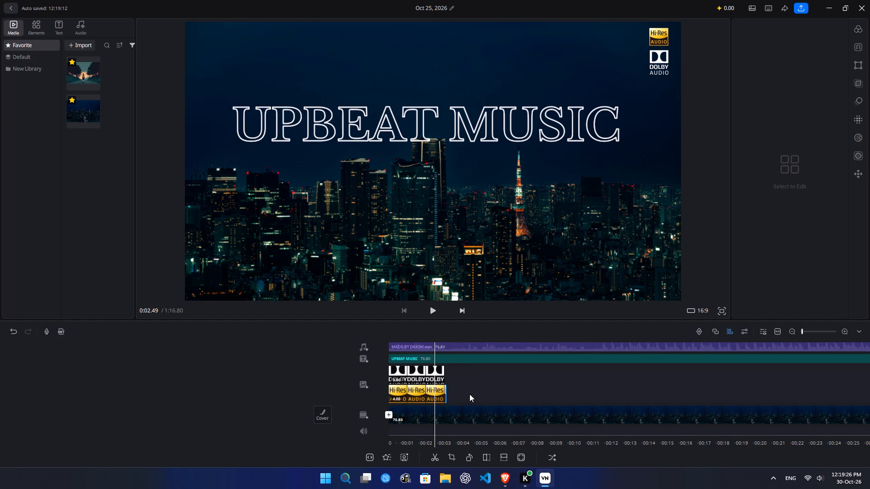
drag(469, 394, 869, 397)
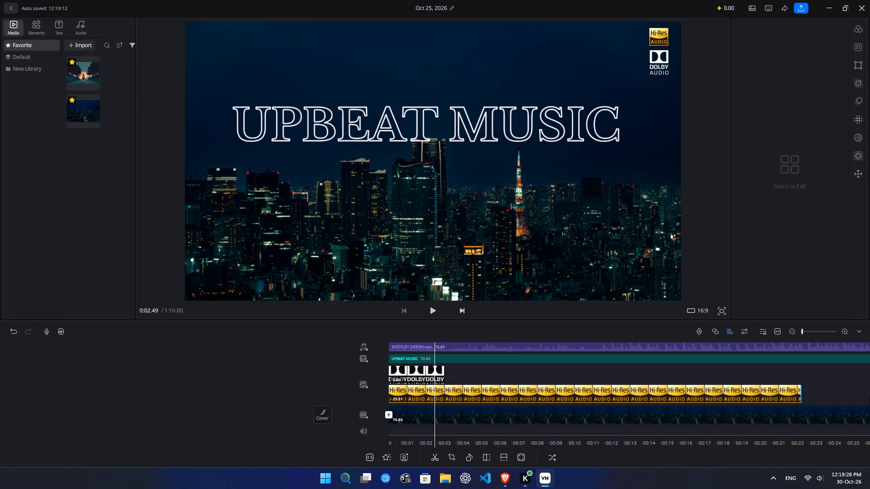
drag(869, 397, 869, 397)
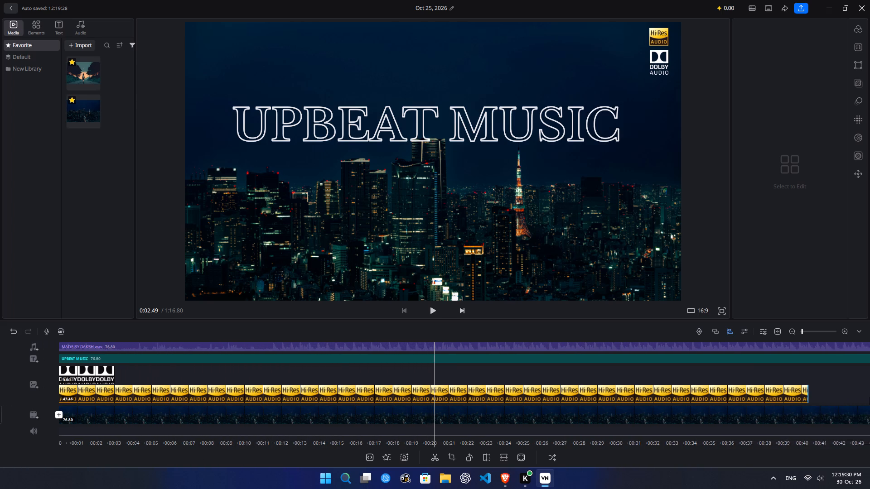
drag(869, 397, 869, 398)
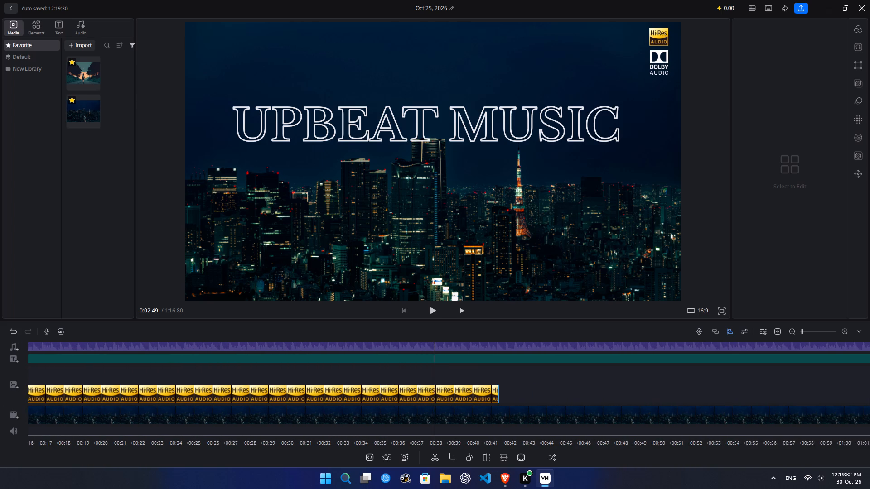
drag(869, 398, 860, 391)
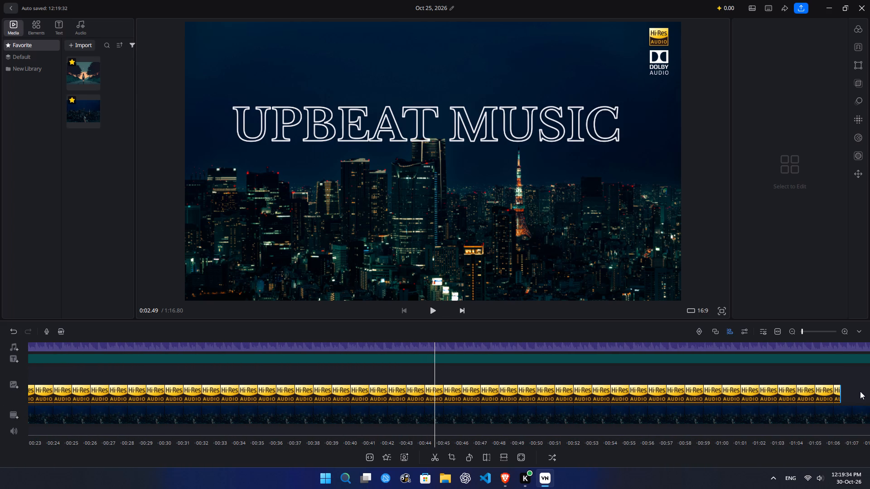
drag(860, 391, 847, 394)
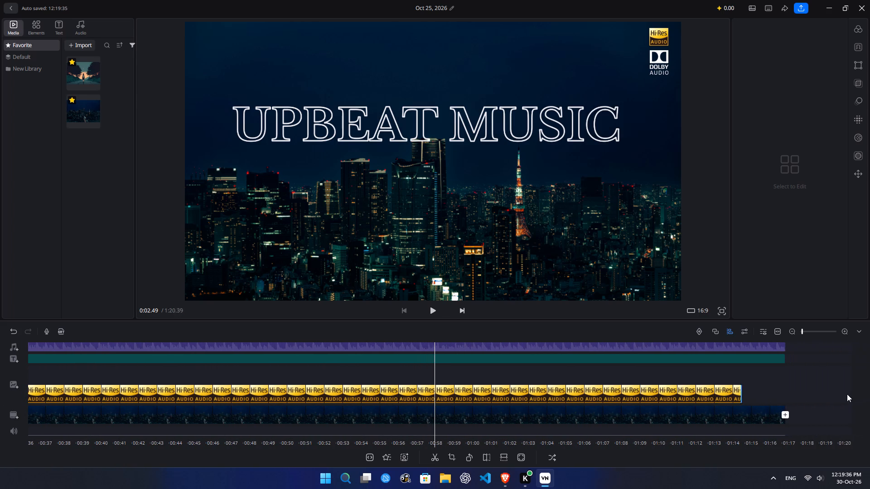
drag(847, 394, 788, 394)
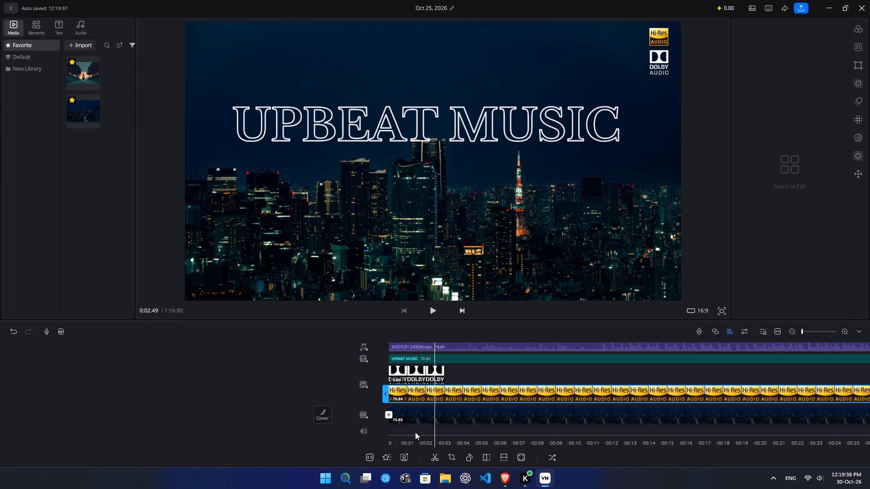
click(309, 384)
Extend the Dolby Audio logo overlay to the end of the city clip, matching the Hi-Res Audio overlay's 76.80 seconds.
click(414, 370)
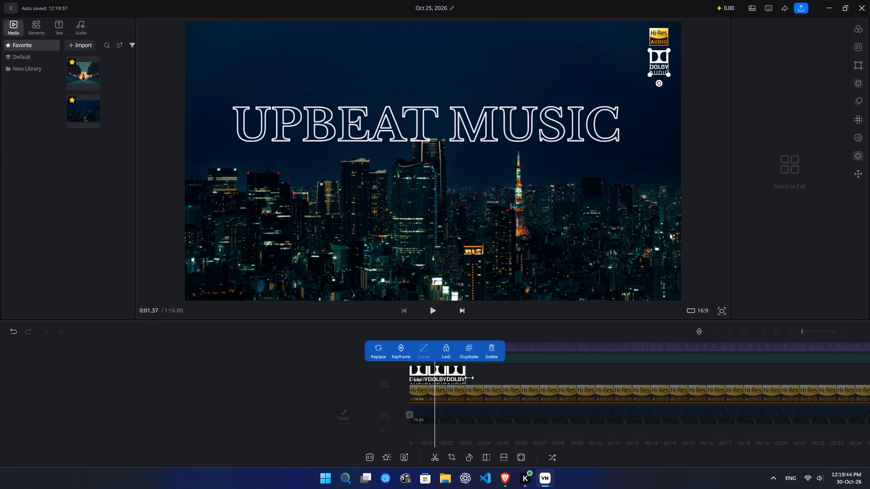
drag(466, 376, 771, 375)
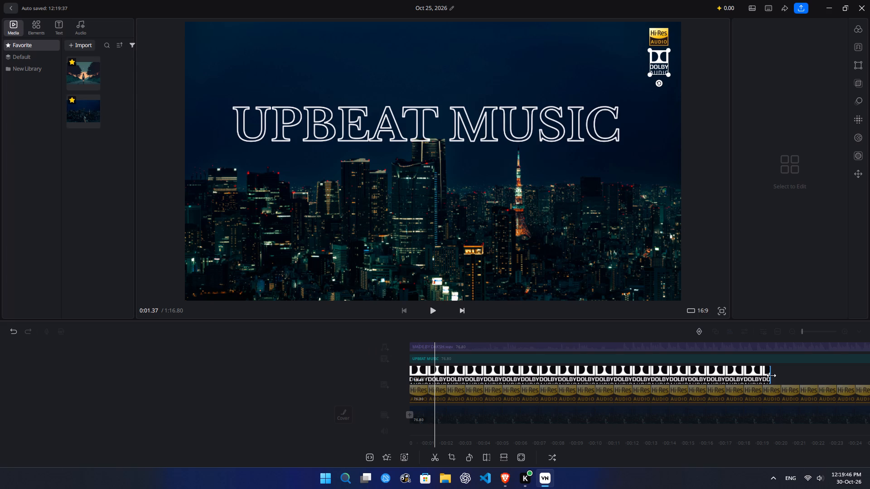
drag(771, 375, 869, 381)
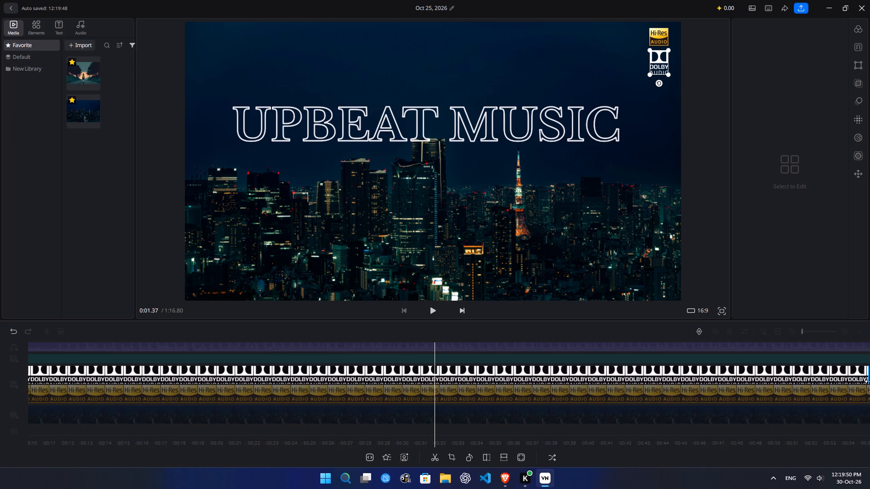
drag(869, 381, 869, 372)
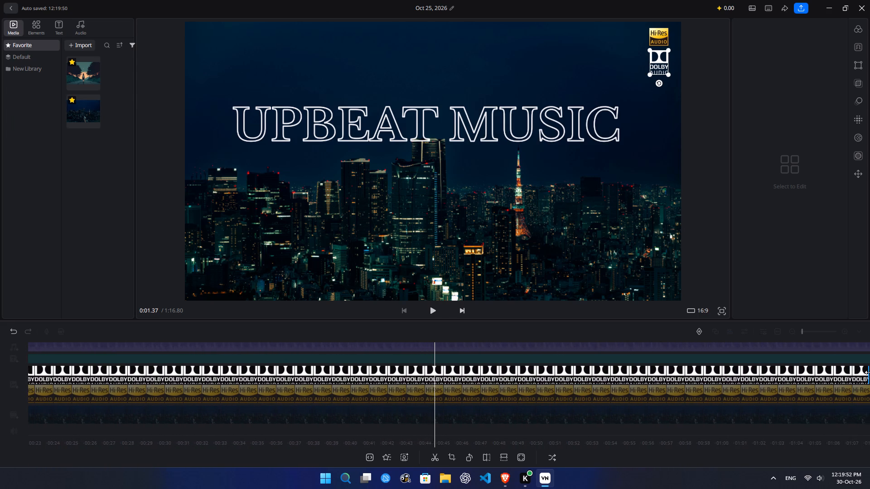
drag(869, 372, 821, 378)
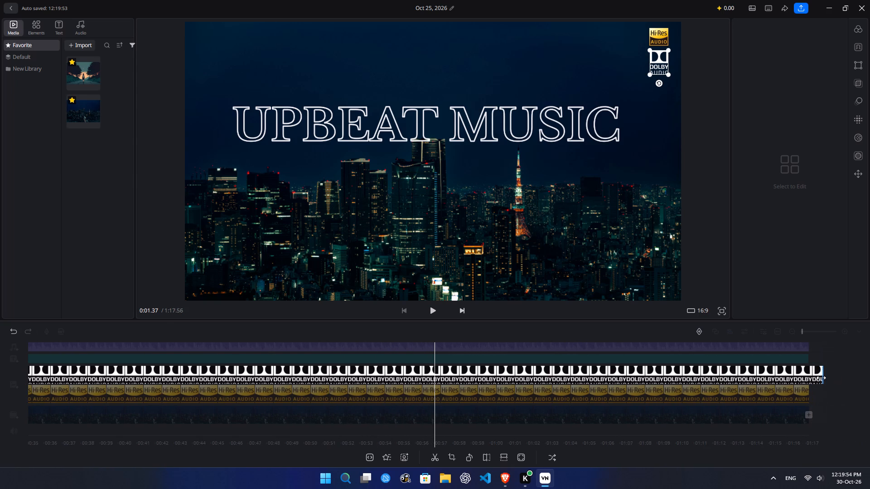
drag(821, 378, 809, 379)
click(345, 367)
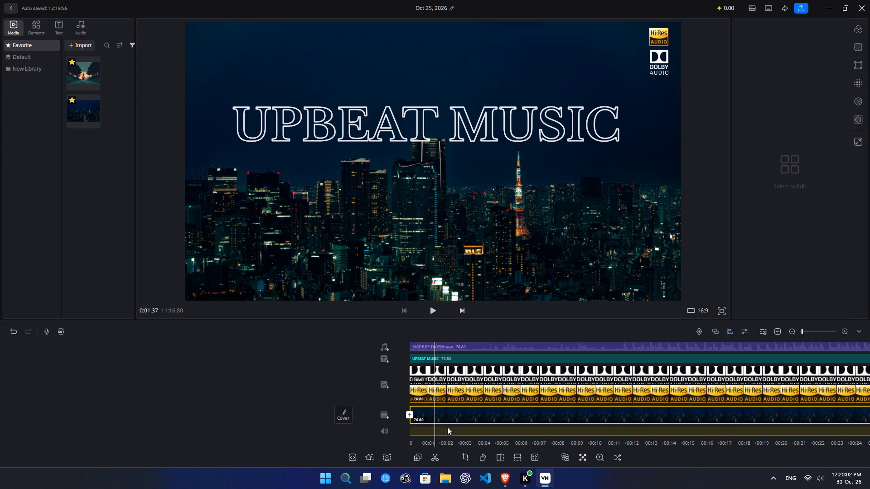
Return the playhead to the start of the timeline at 0:00.00.
click(352, 381)
drag(465, 398, 588, 403)
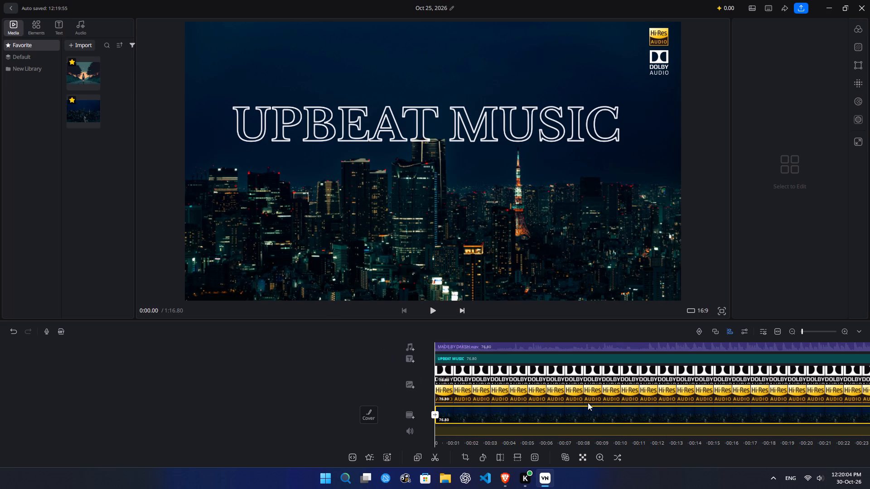
drag(588, 403, 845, 427)
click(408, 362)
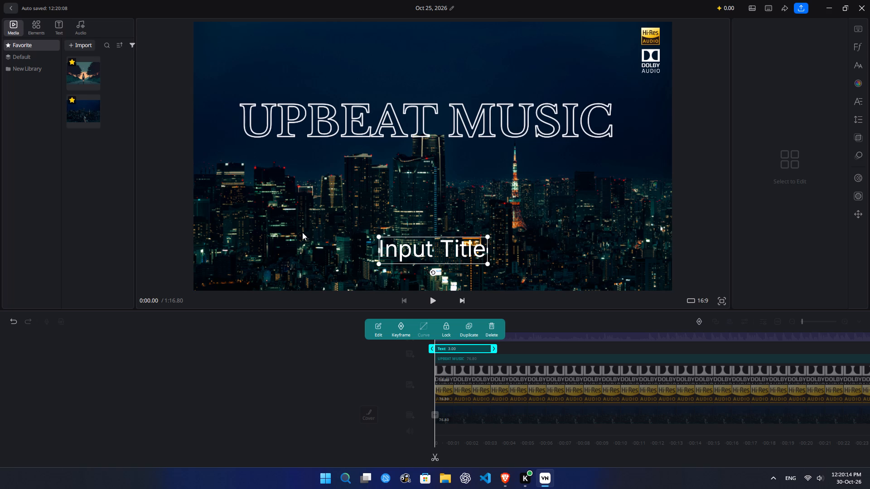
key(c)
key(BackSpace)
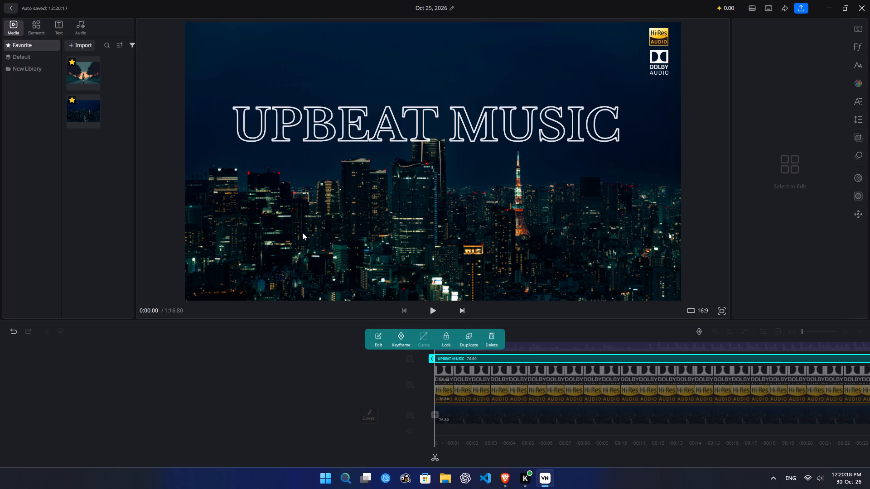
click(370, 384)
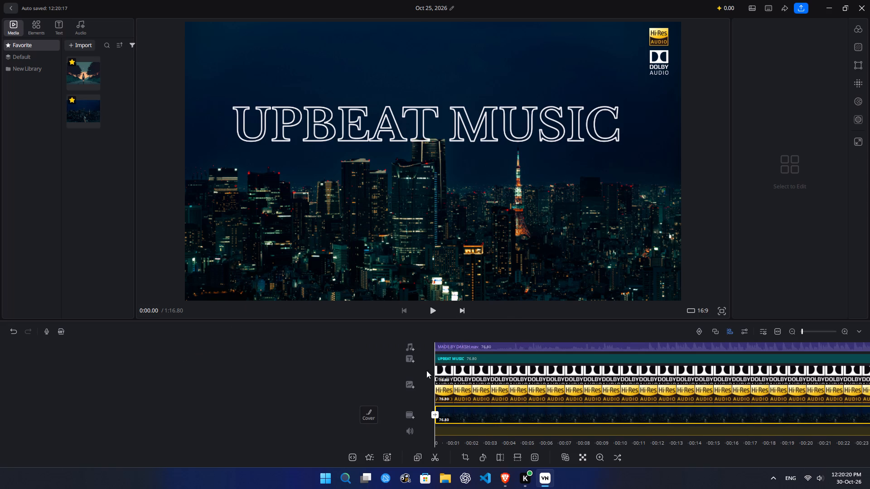
Add a text caption at the start of the timeline reading "DOWNLOAD LINK IN DISCRIPTION".
click(410, 358)
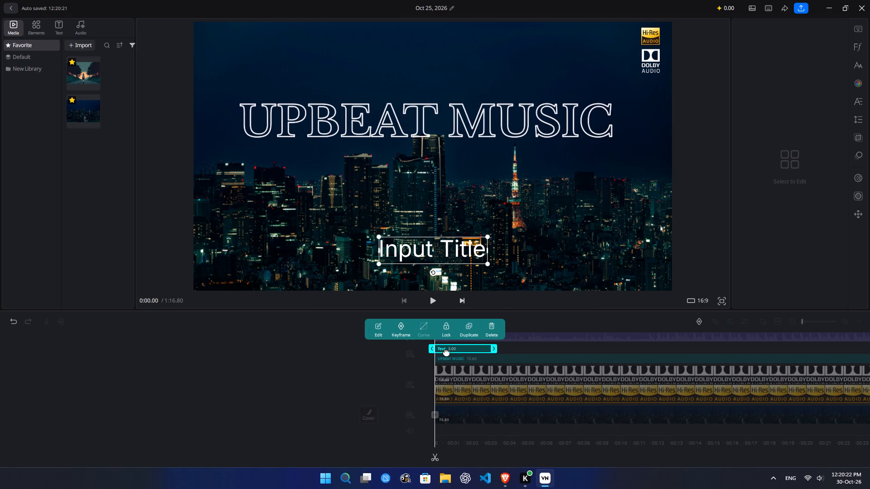
click(448, 257)
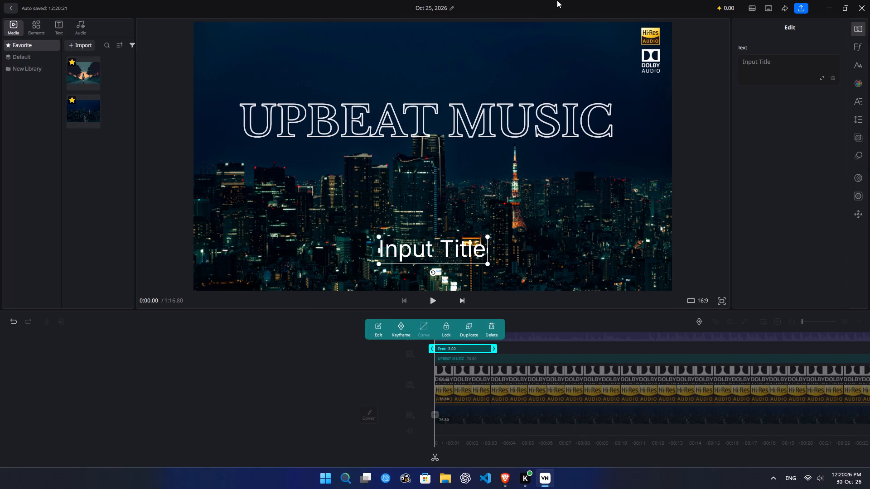
click(788, 63)
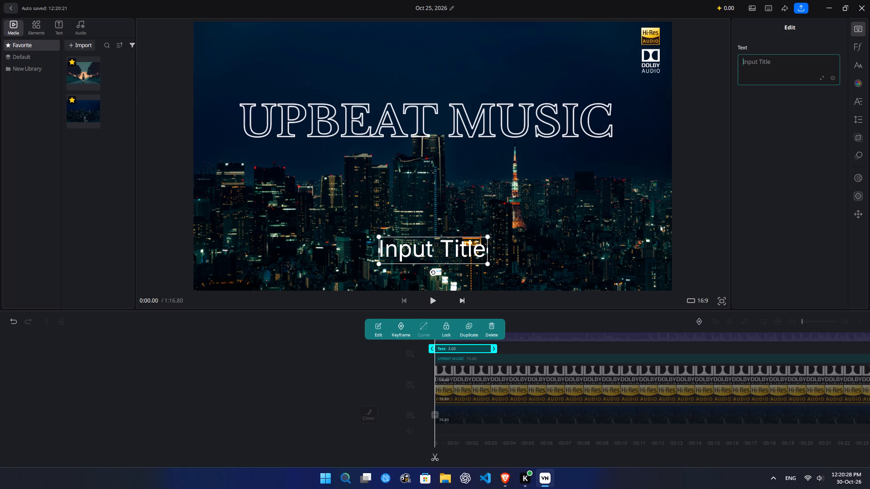
text(DOW)
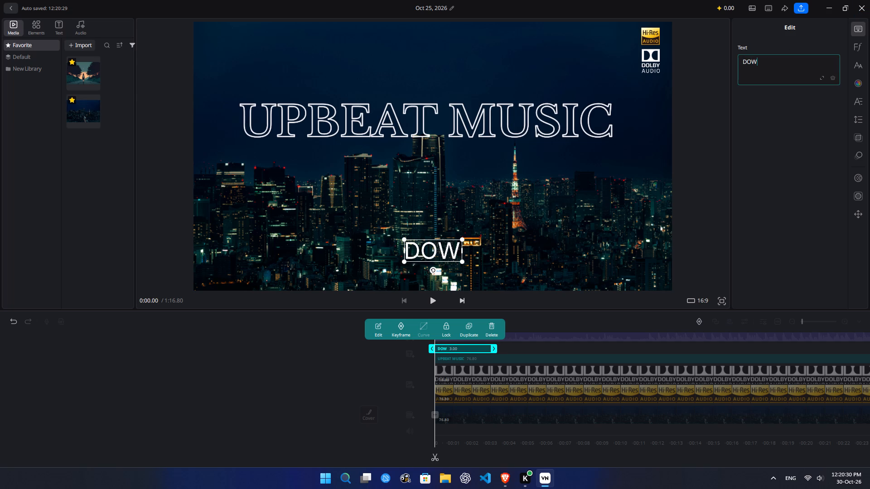
key(m)
key(BackSpace)
text(NLOAD)
key(space)
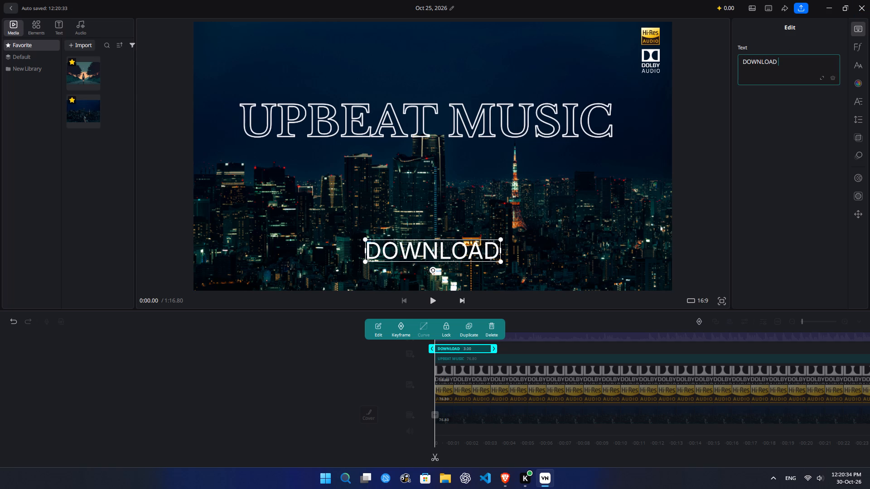
text(LINK IN)
key(space)
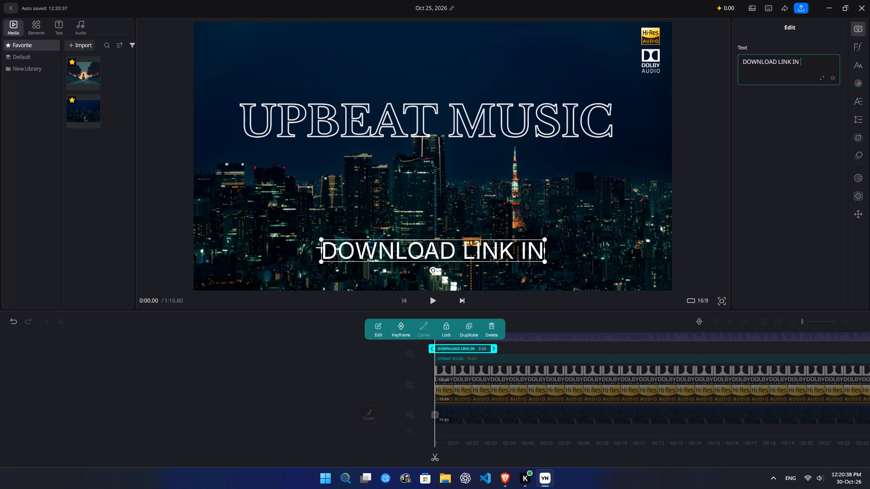
text(BIO)
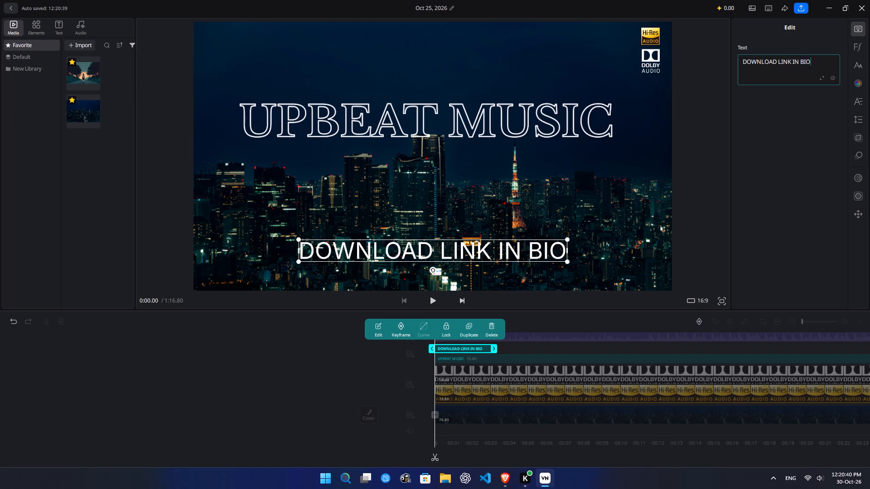
key(BackSpace)
key(BackSpace)
key(BackSpace)
key(space)
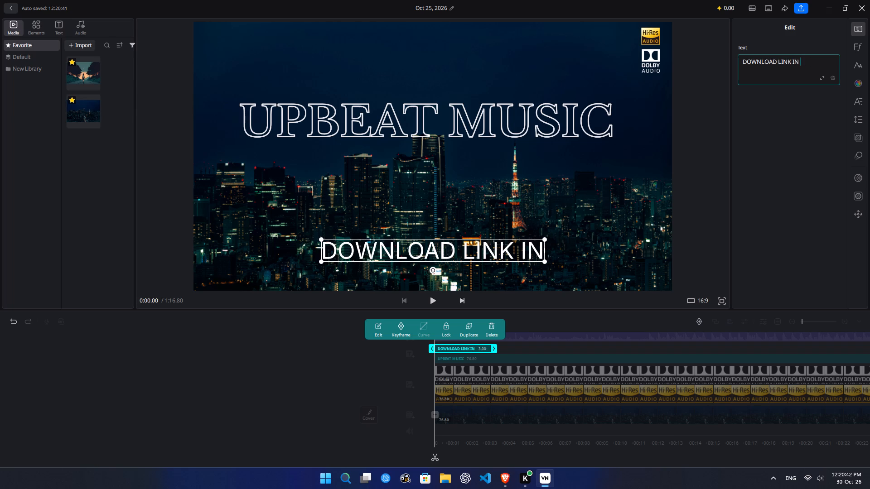
text(DIS)
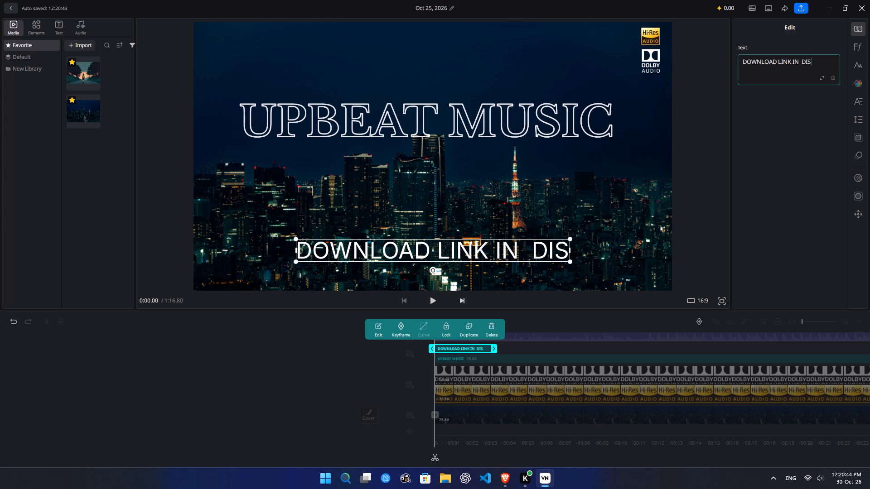
text(CRIPTION)
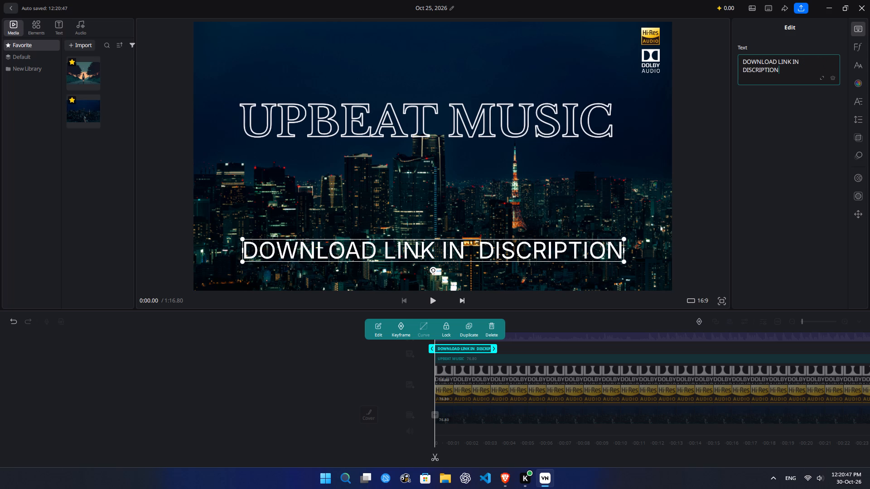
click(333, 383)
Shrink the download caption to about font size 7 and centre it horizontally near the bottom edge of the frame.
click(426, 254)
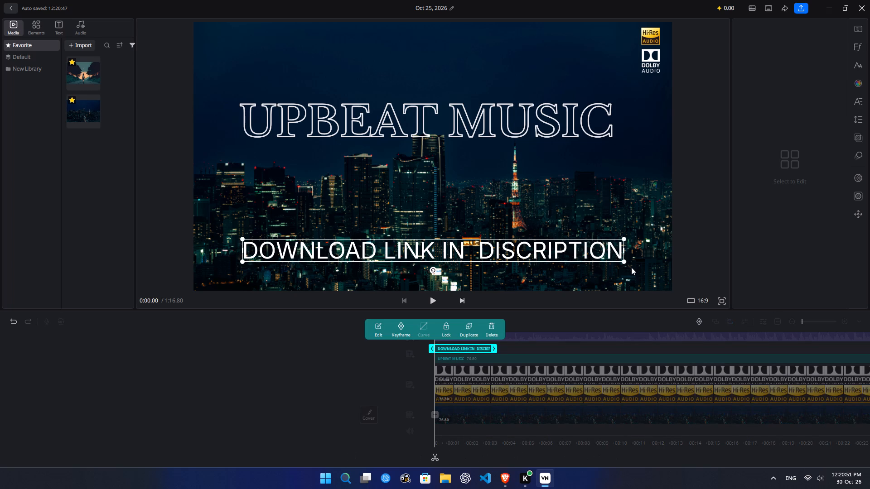
drag(623, 262, 369, 243)
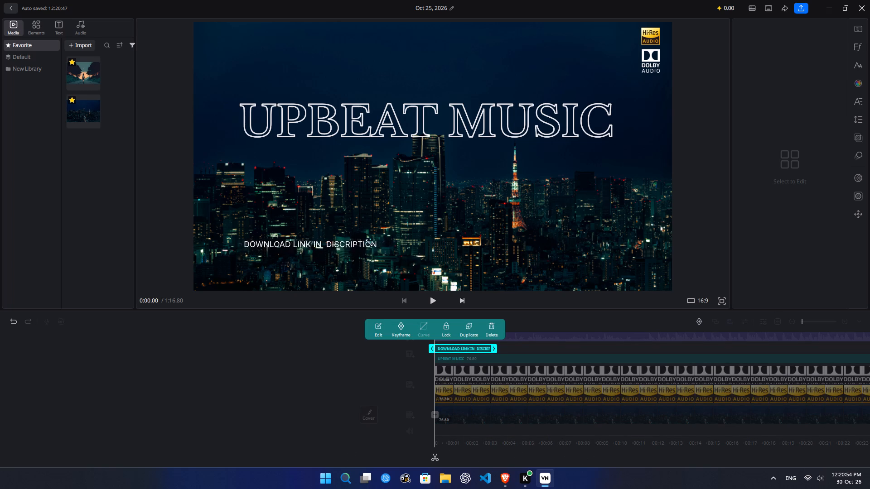
drag(369, 243, 387, 272)
drag(356, 246, 467, 279)
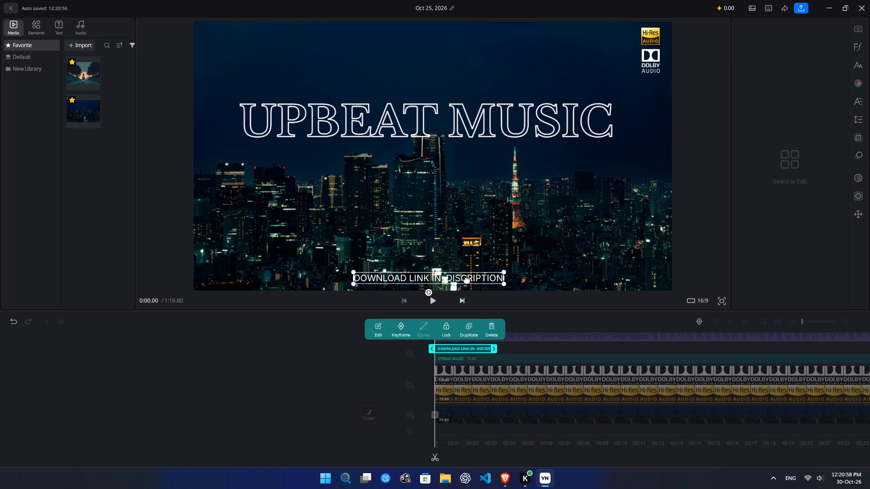
drag(467, 279, 470, 275)
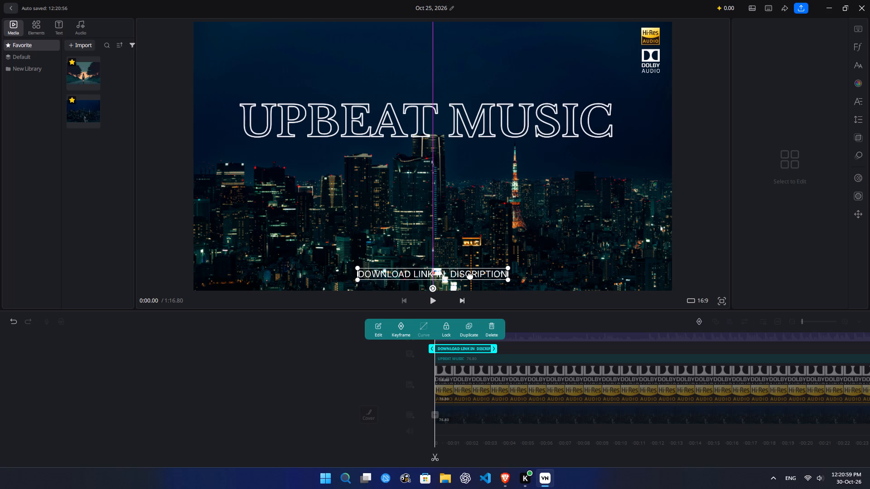
drag(470, 275, 470, 275)
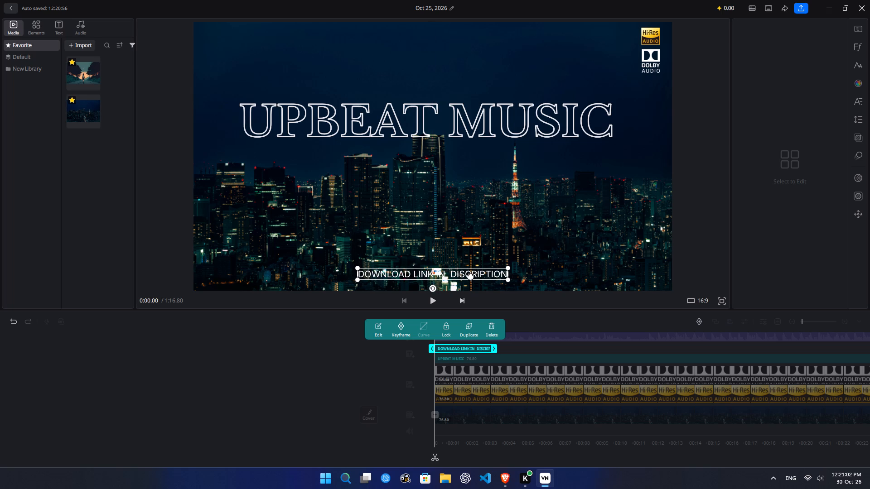
click(309, 348)
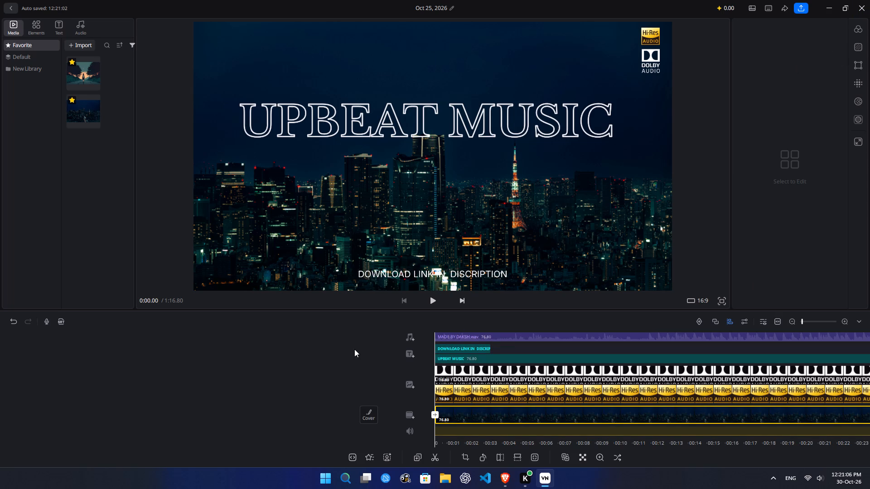
Try the white-on-black and black-on-white text styles on the download caption, and apply the mint-green (6DE5B9) on black style.
drag(382, 365, 380, 377)
click(482, 351)
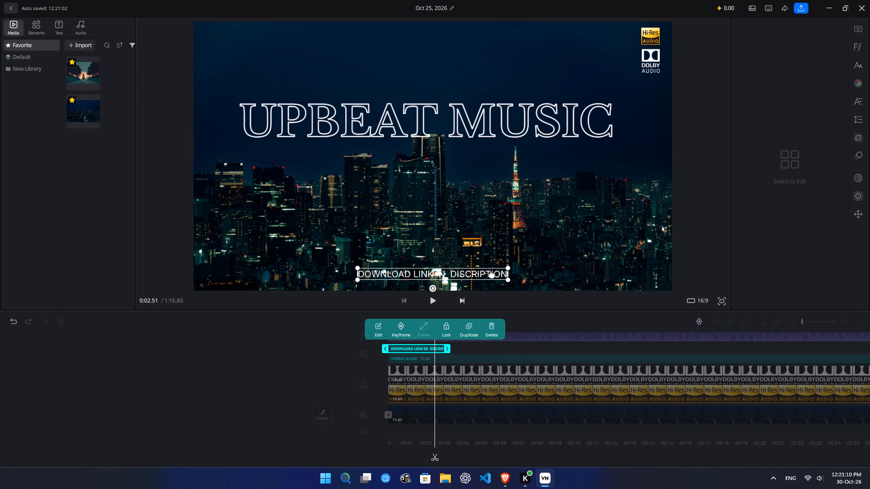
click(857, 88)
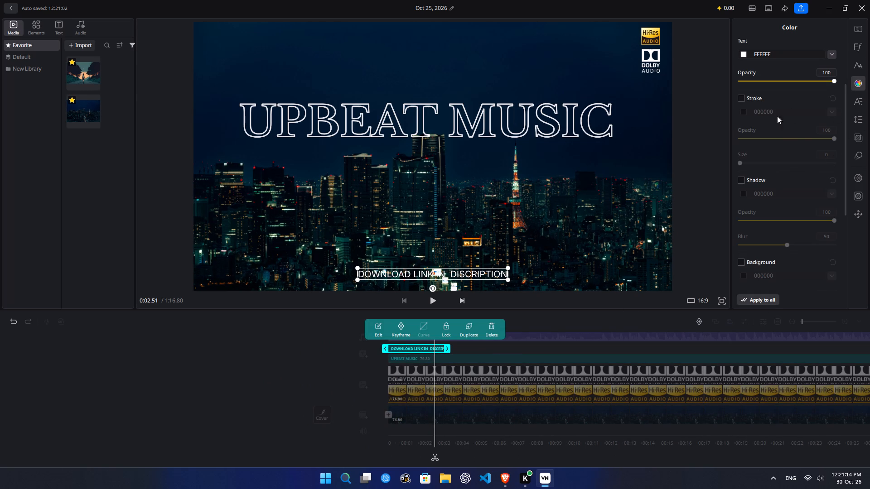
click(864, 71)
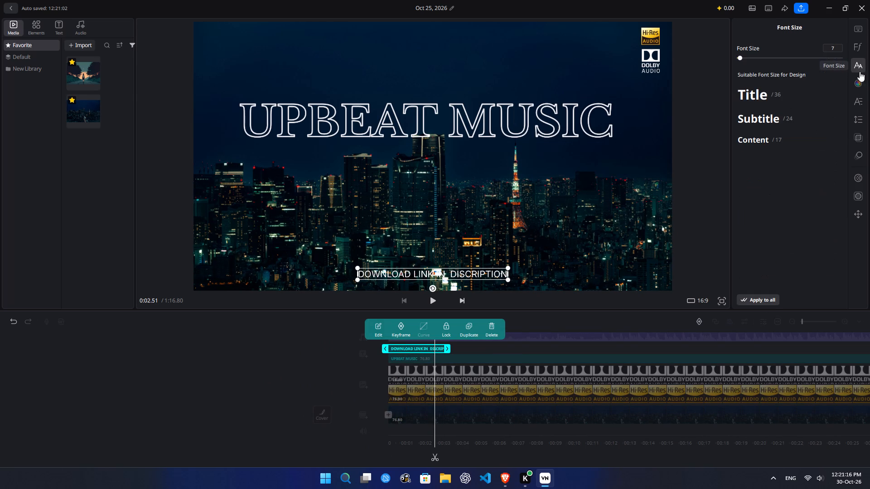
click(862, 85)
scroll(800, 119, up, 6)
scroll(788, 147, down, 1)
scroll(788, 147, up, 2)
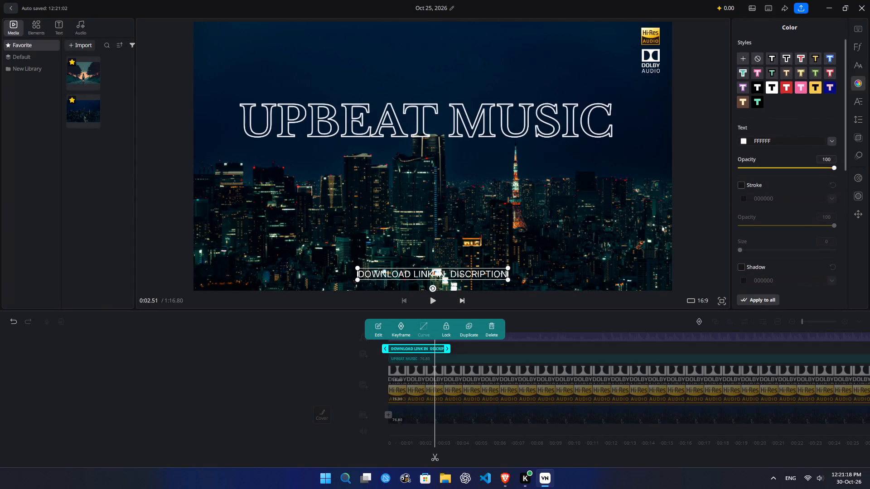
click(756, 91)
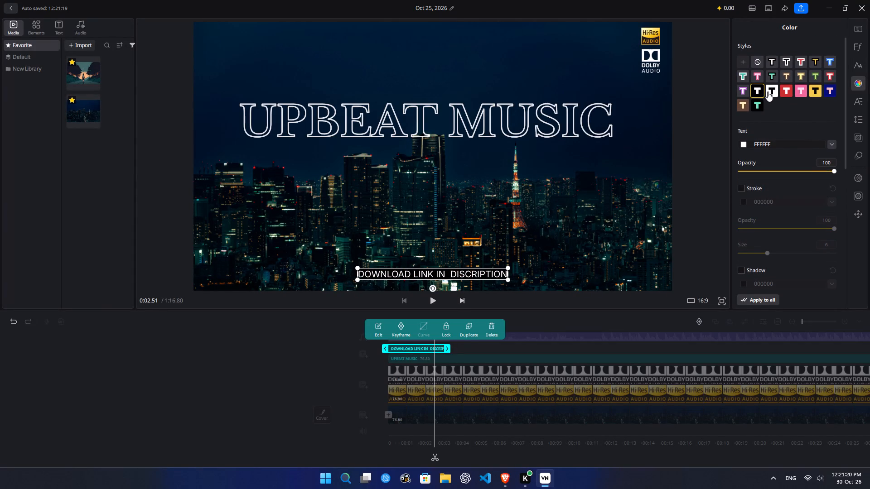
click(773, 90)
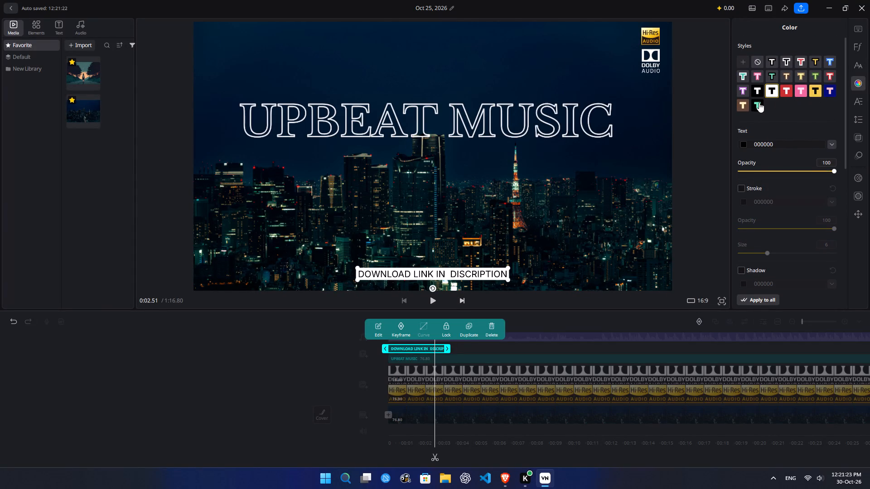
click(759, 102)
click(327, 354)
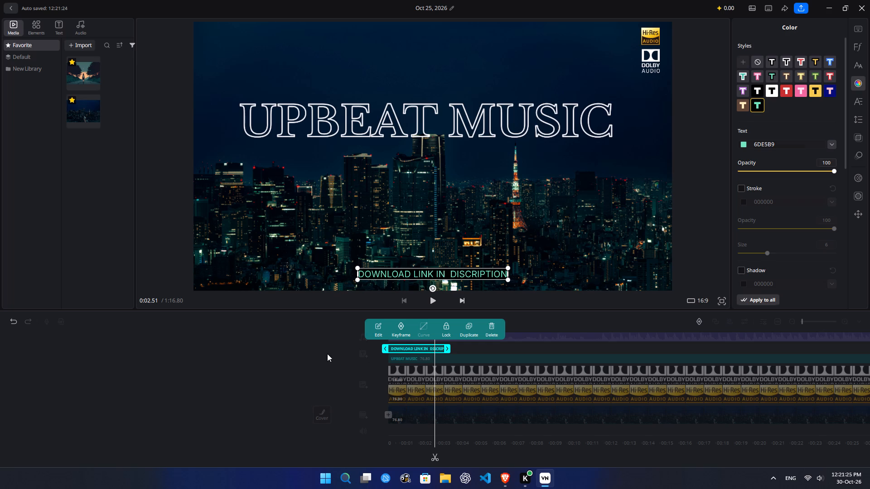
Enlarge the download caption slightly and re-centre it a little lower along the bottom edge of the frame.
click(454, 273)
drag(508, 282, 515, 282)
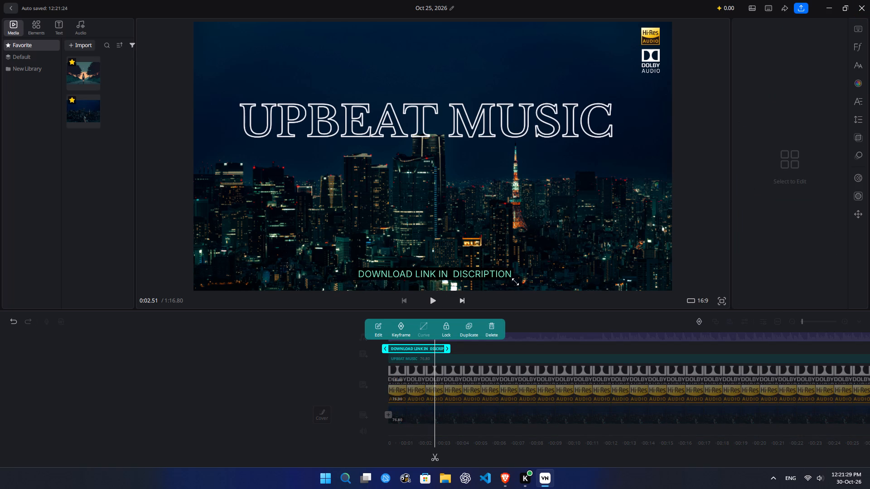
drag(515, 282, 523, 284)
drag(496, 279, 493, 282)
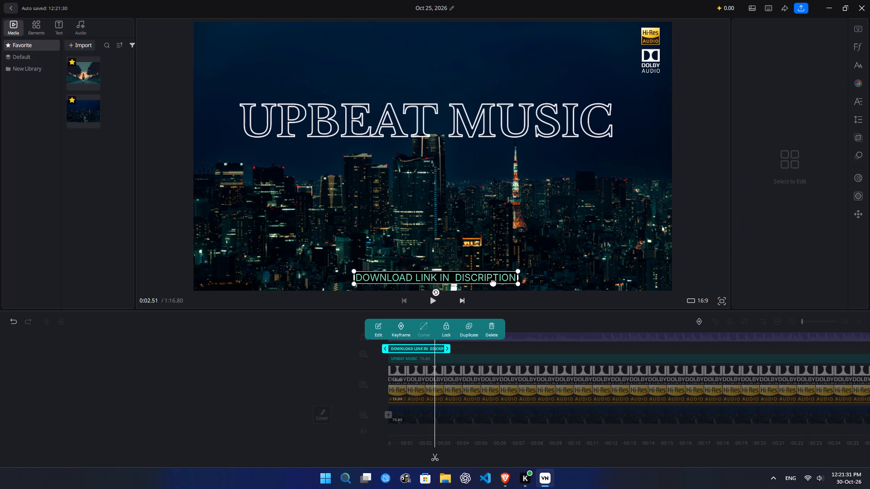
drag(493, 282, 489, 282)
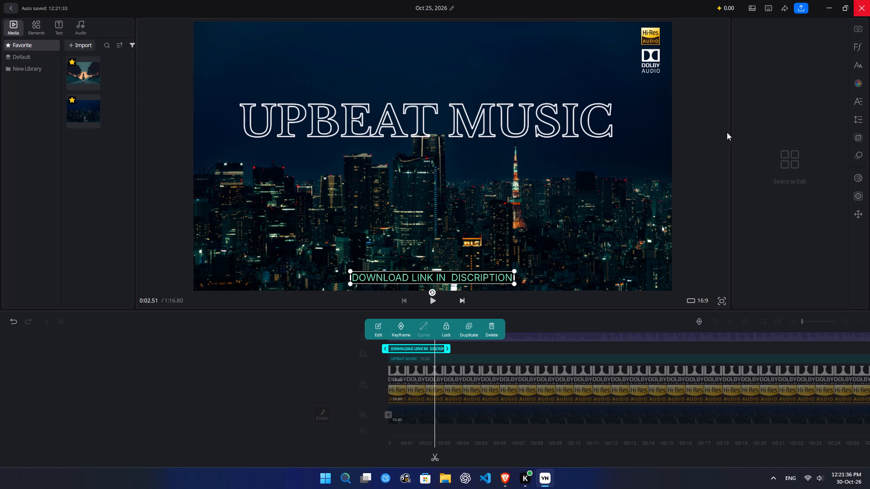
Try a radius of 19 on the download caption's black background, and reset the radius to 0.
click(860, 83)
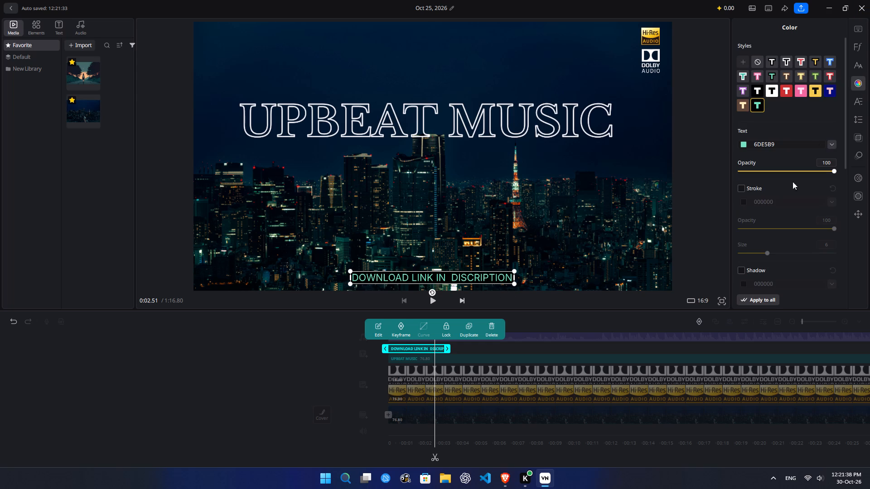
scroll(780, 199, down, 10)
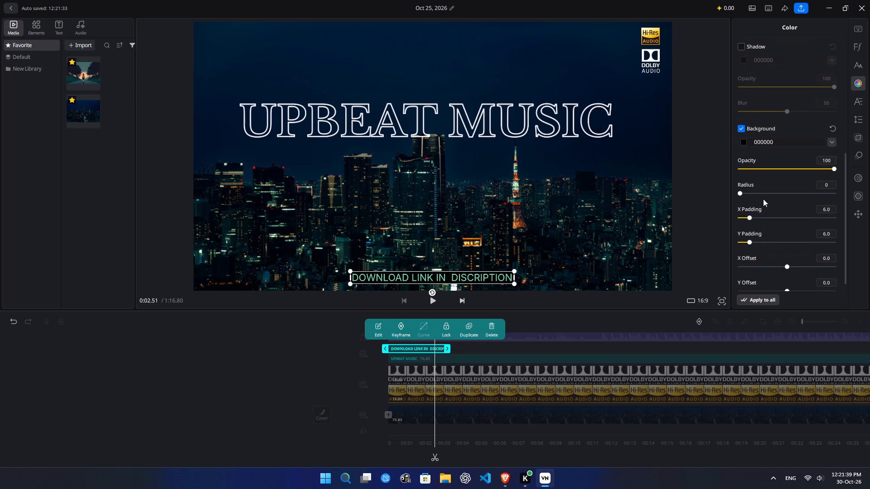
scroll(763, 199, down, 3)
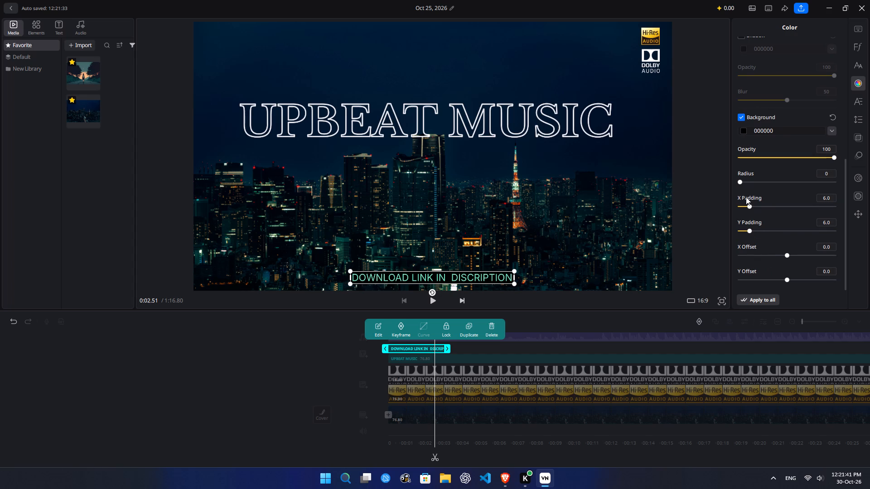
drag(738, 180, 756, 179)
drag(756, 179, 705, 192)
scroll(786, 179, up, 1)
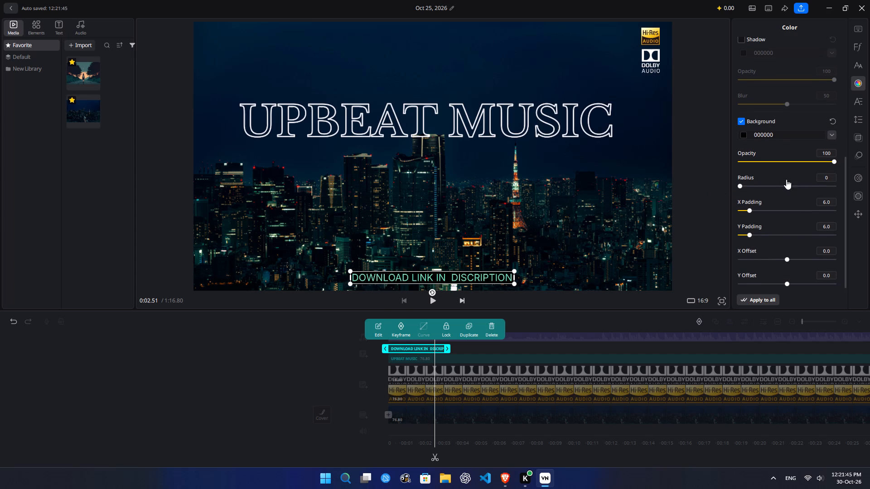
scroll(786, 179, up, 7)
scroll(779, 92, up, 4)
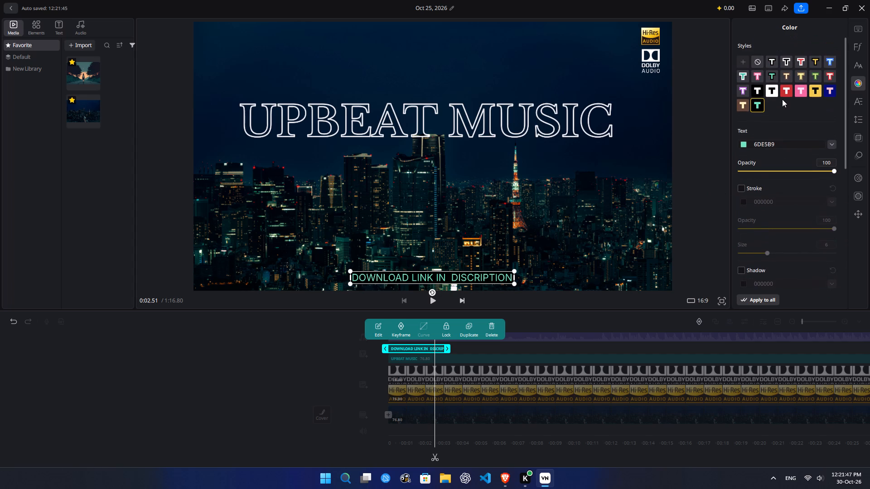
Set the download caption's letter spacing to 3.
click(861, 103)
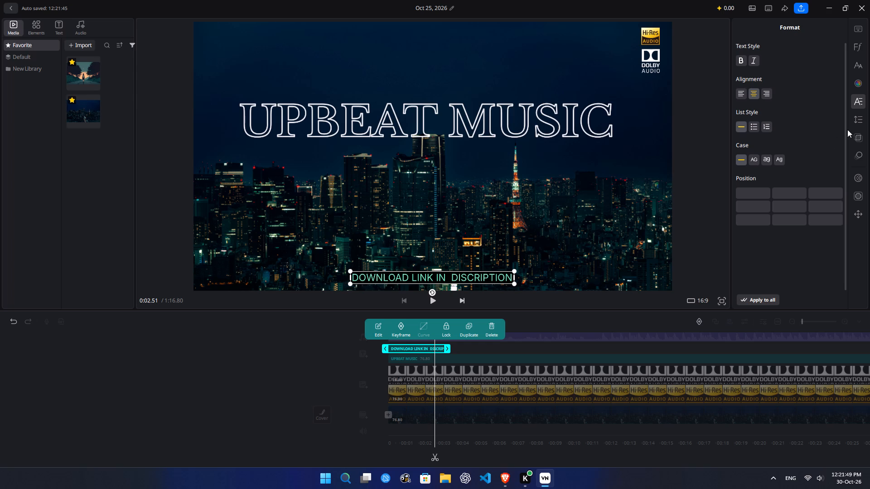
click(860, 122)
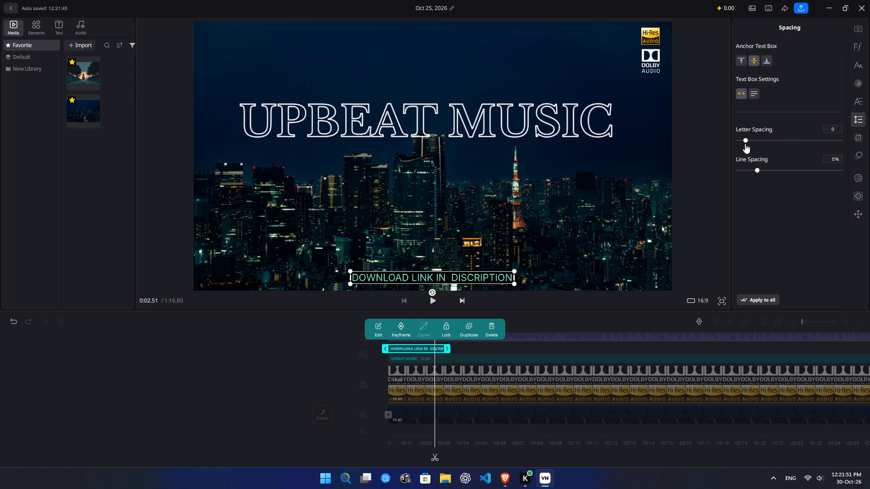
drag(745, 140, 748, 140)
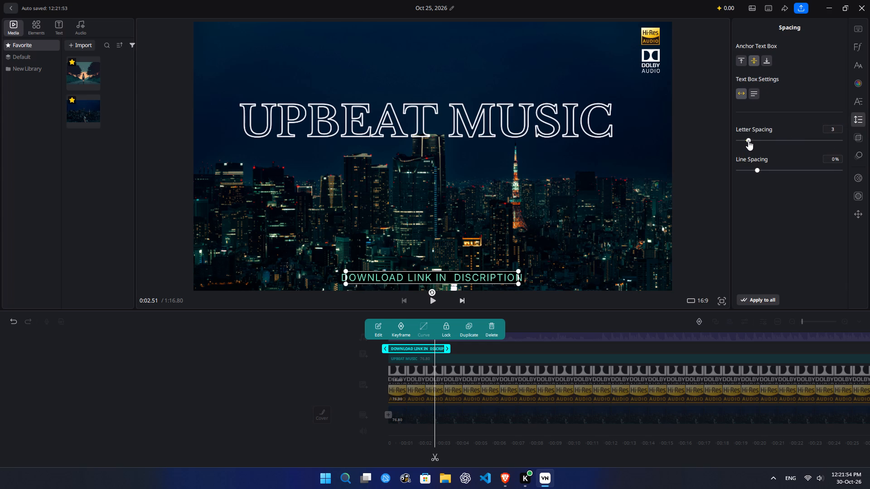
Set the download caption's letter spacing to 12.
drag(748, 140, 758, 140)
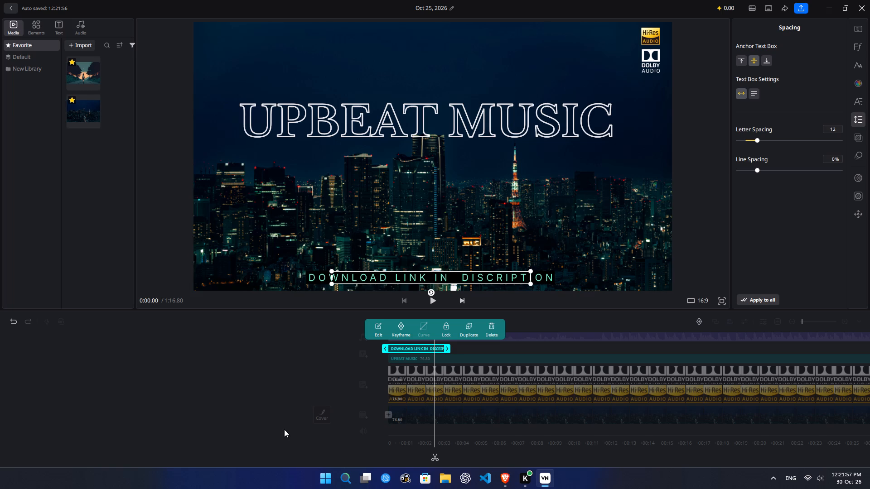
click(302, 371)
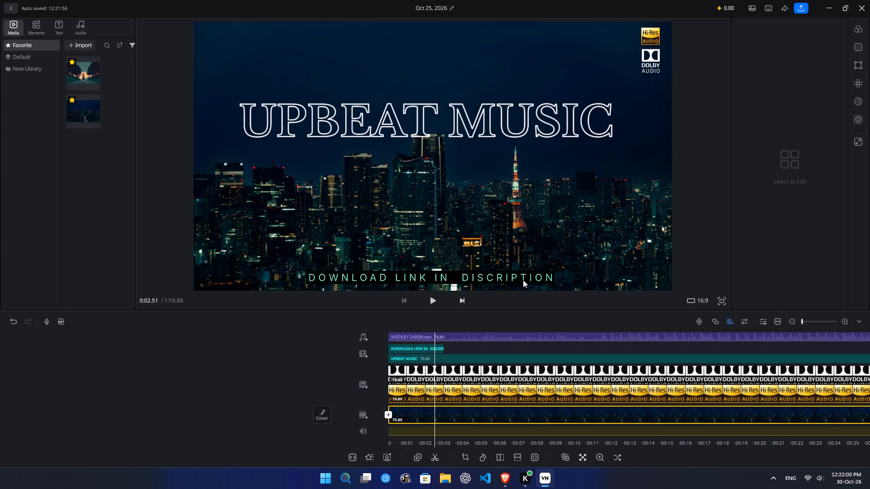
Remove the extra space before DISCRIPTION so the download caption reads "DOWNLOAD LINK IN DISCRIPTION".
click(514, 277)
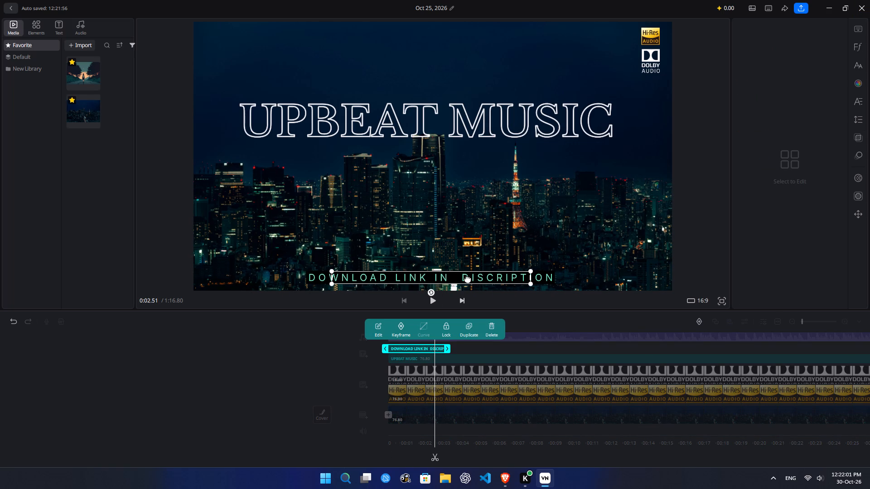
click(460, 278)
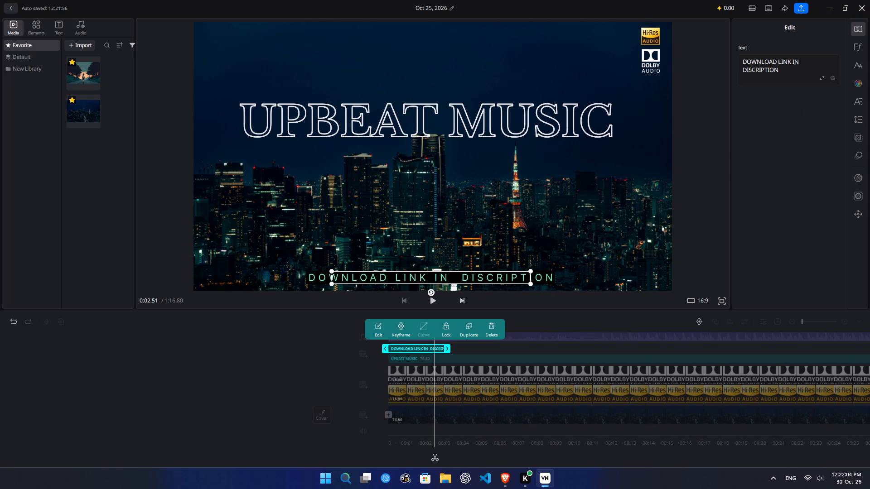
click(742, 71)
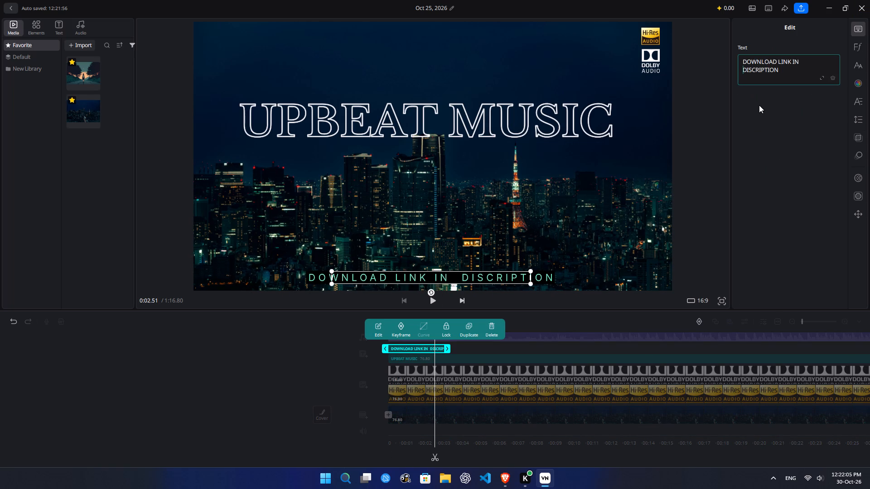
key(BackSpace)
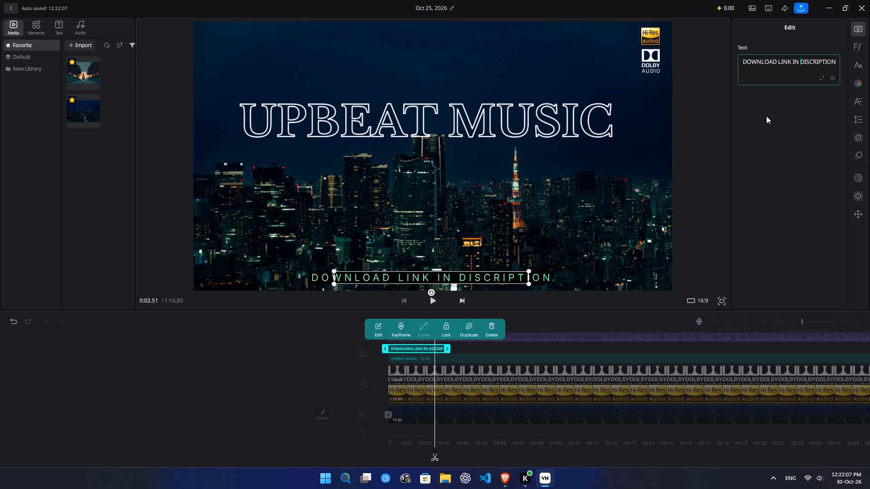
click(315, 355)
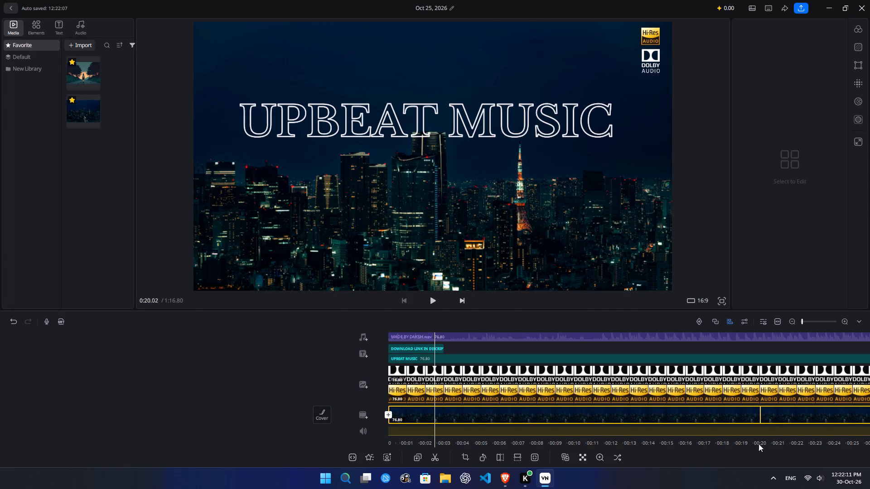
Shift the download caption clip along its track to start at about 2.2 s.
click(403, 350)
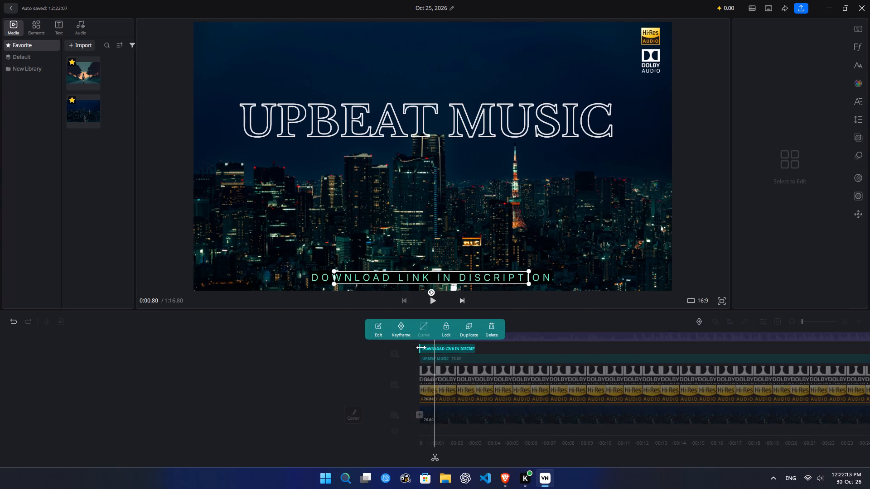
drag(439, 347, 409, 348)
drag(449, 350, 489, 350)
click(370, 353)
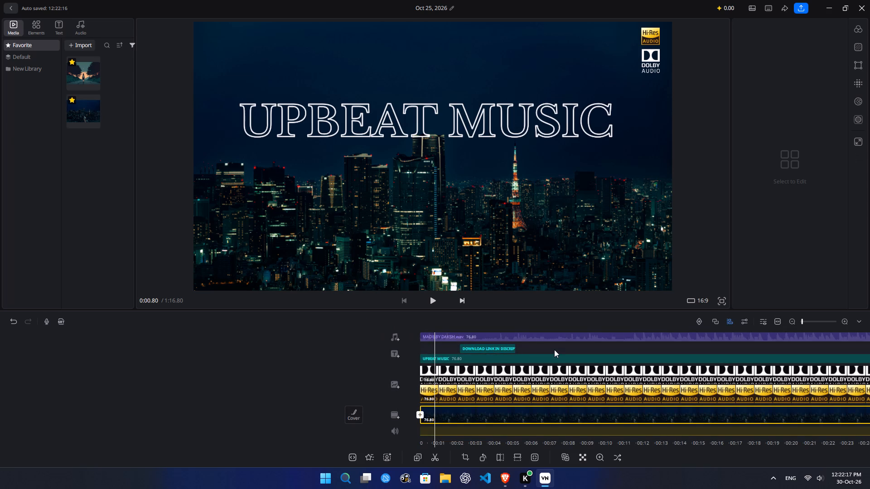
Scrub through roughly the first six seconds of the timeline to check the download caption's timing.
drag(554, 350, 586, 358)
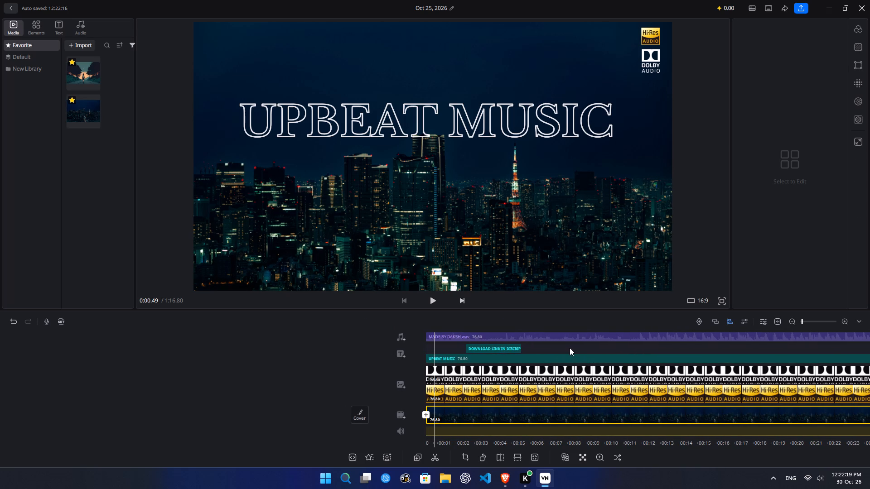
drag(570, 348, 550, 350)
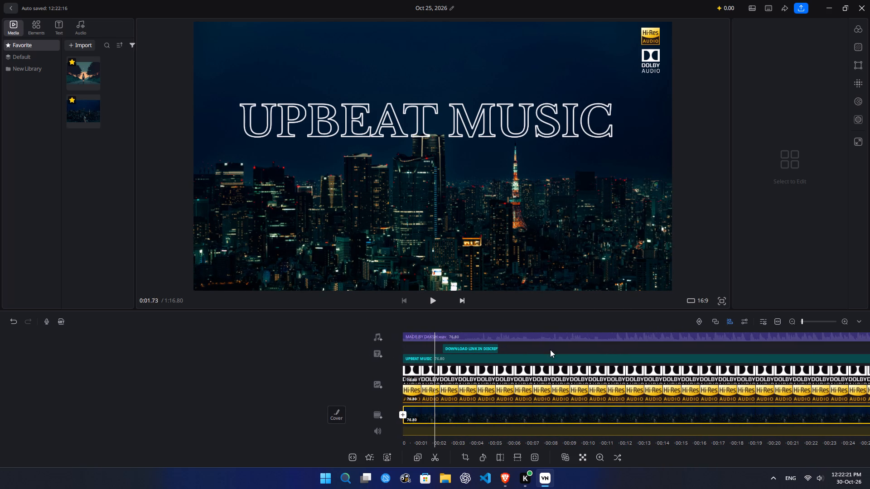
drag(550, 350, 597, 350)
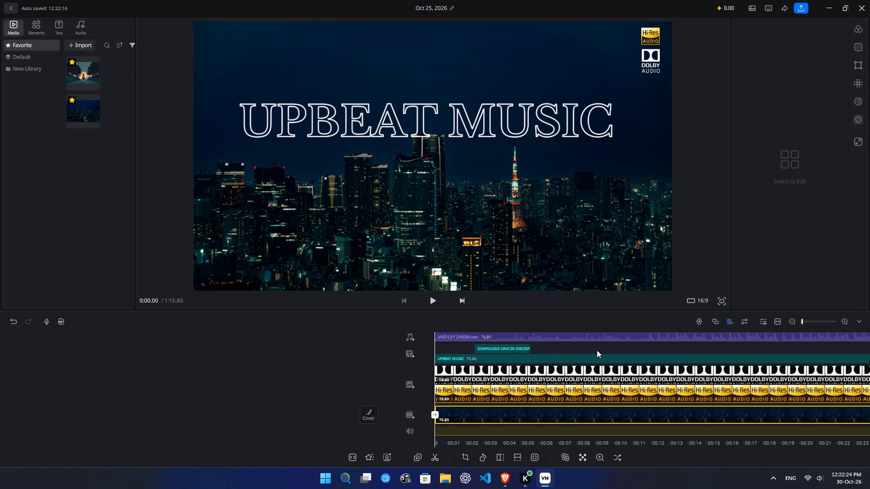
key(space)
key(space)
drag(580, 353, 578, 353)
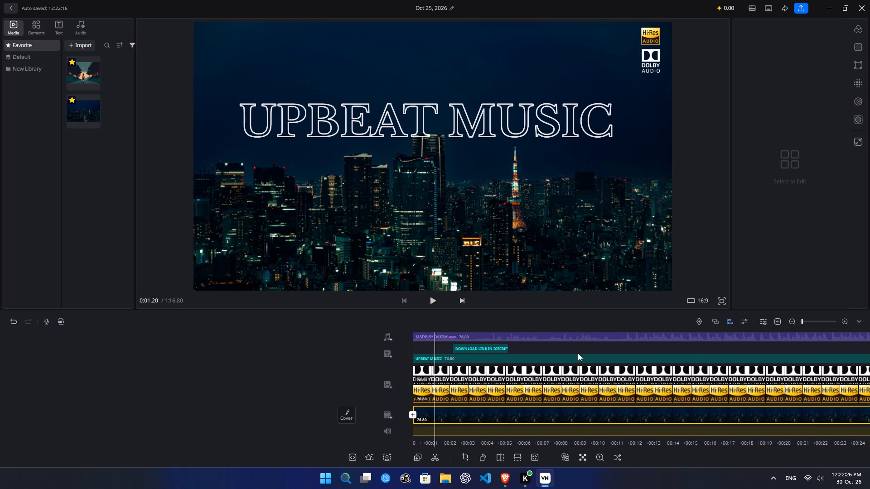
drag(578, 353, 488, 359)
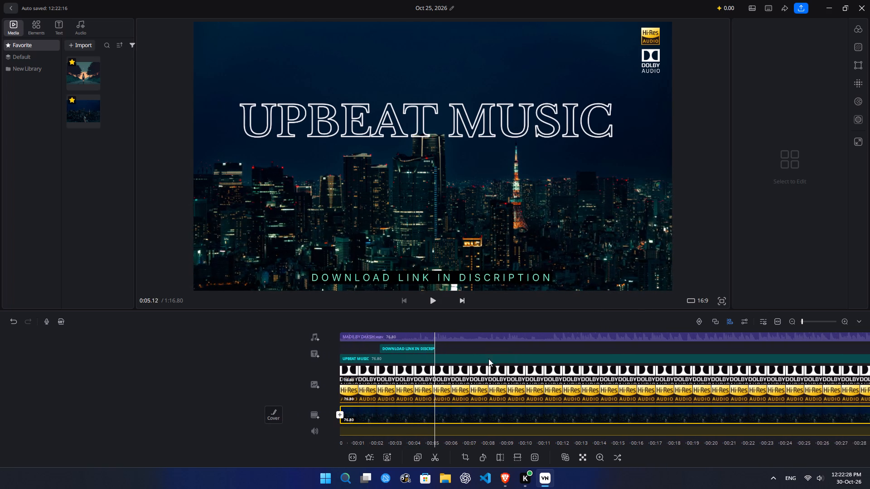
drag(488, 359, 481, 361)
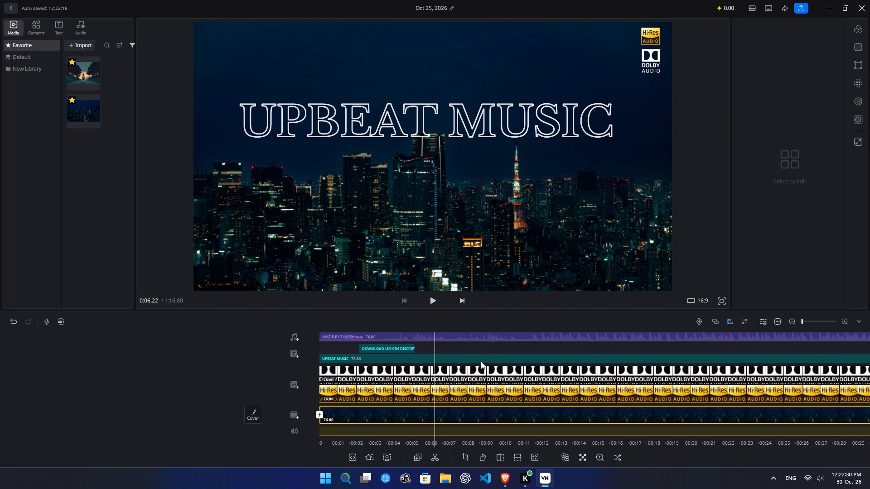
drag(481, 361, 485, 359)
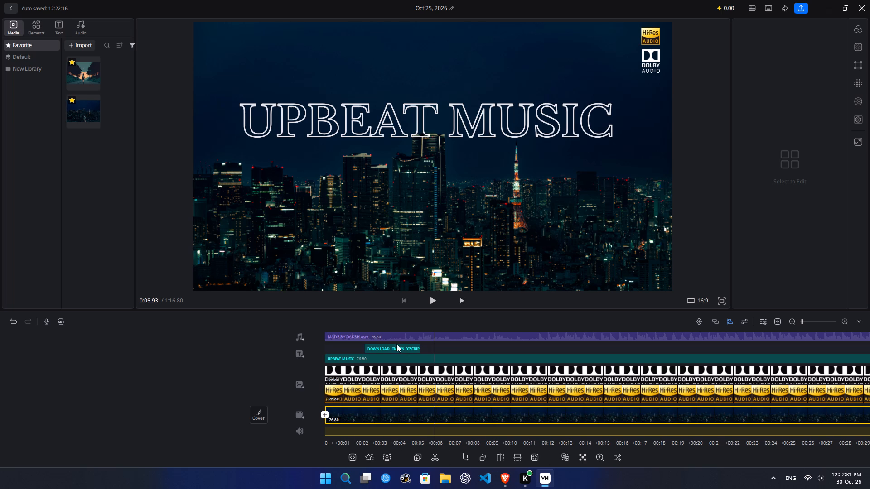
Move the download caption clip later in stages, first to about 4.6 s and finally to start at about 6.4 s.
drag(397, 348, 451, 351)
click(451, 349)
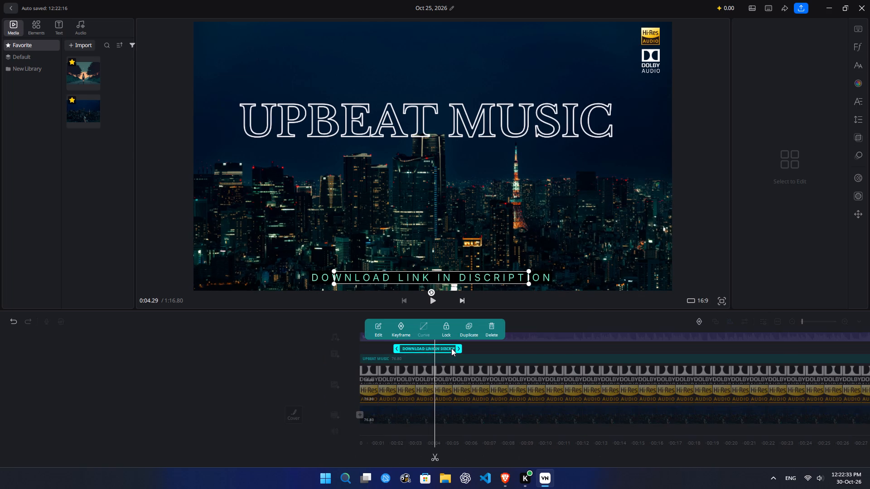
drag(432, 347, 478, 350)
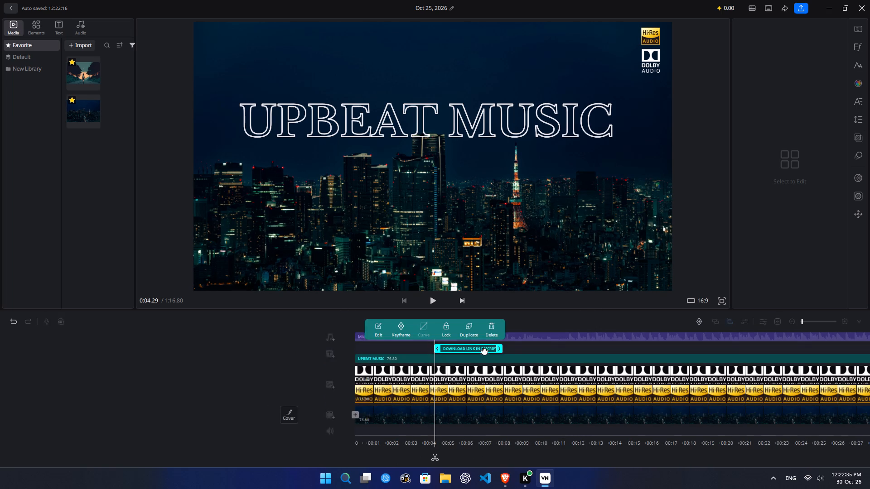
drag(580, 352, 545, 354)
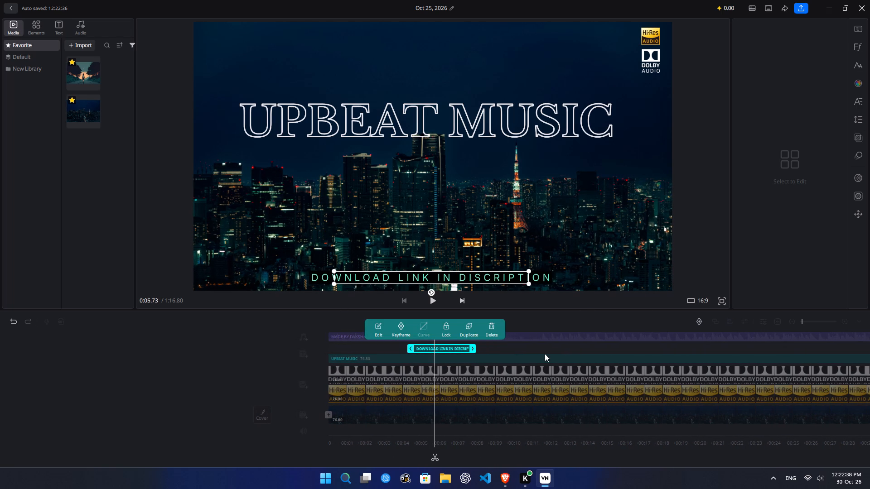
drag(545, 354, 536, 355)
click(538, 350)
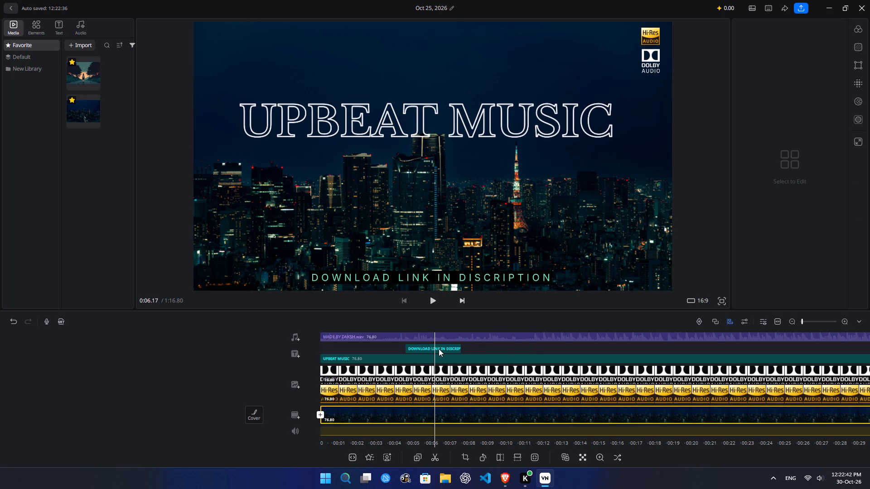
click(439, 349)
drag(439, 349, 472, 350)
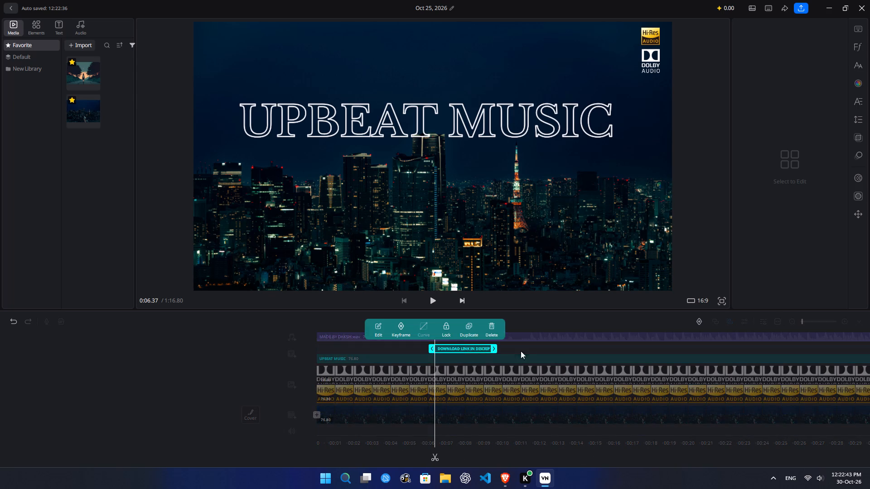
click(531, 351)
Extend the end of the download caption clip to a duration of about 12 s.
click(474, 350)
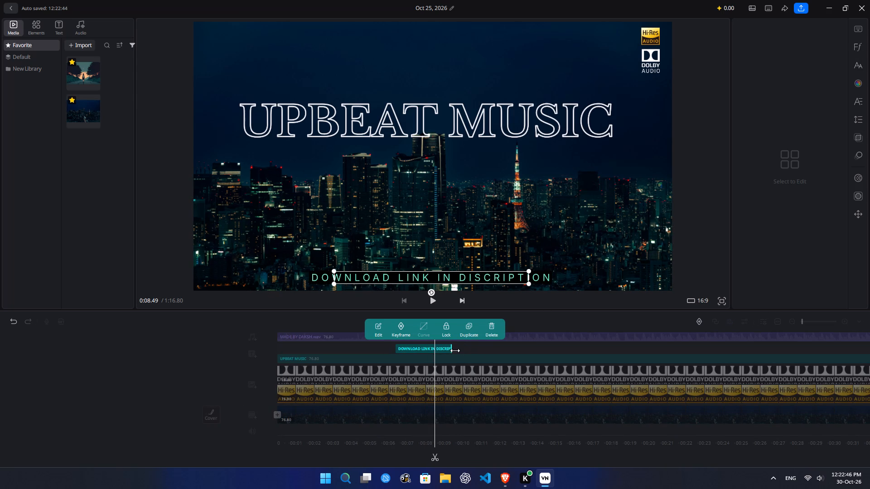
drag(453, 350, 594, 356)
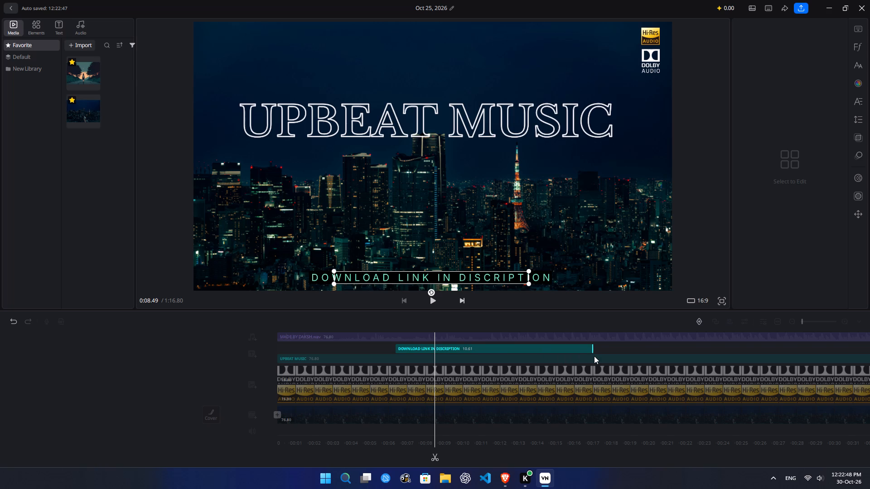
drag(594, 356, 606, 356)
drag(606, 356, 620, 355)
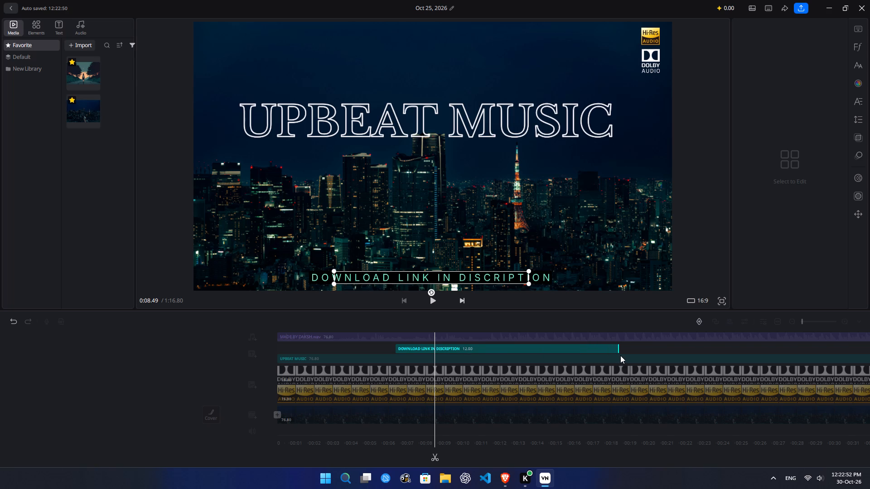
drag(620, 355, 620, 356)
click(663, 345)
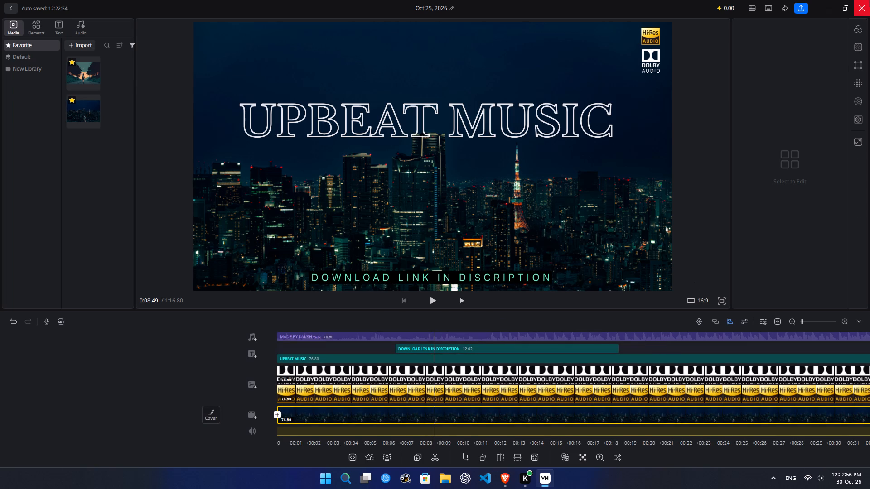
Try the Frame, Popping and second Active subtitle animations on the download caption, and apply the first Active one with yellow word highlighting.
click(427, 346)
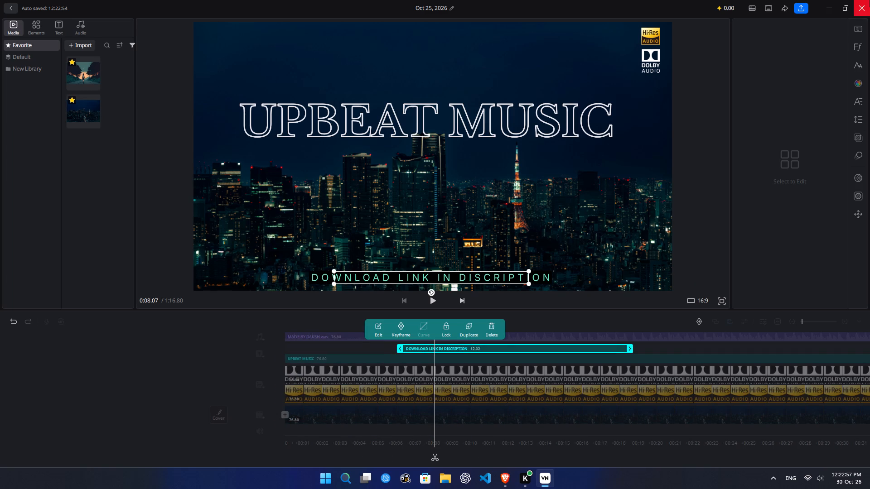
click(858, 150)
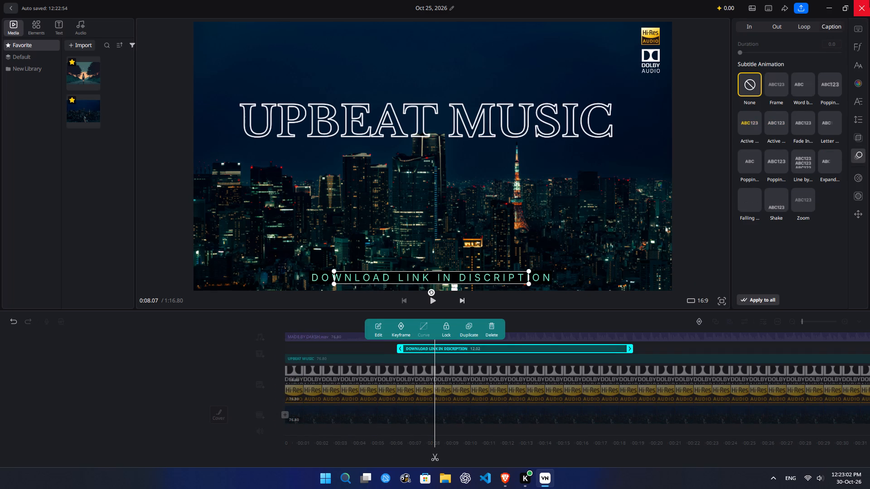
click(779, 86)
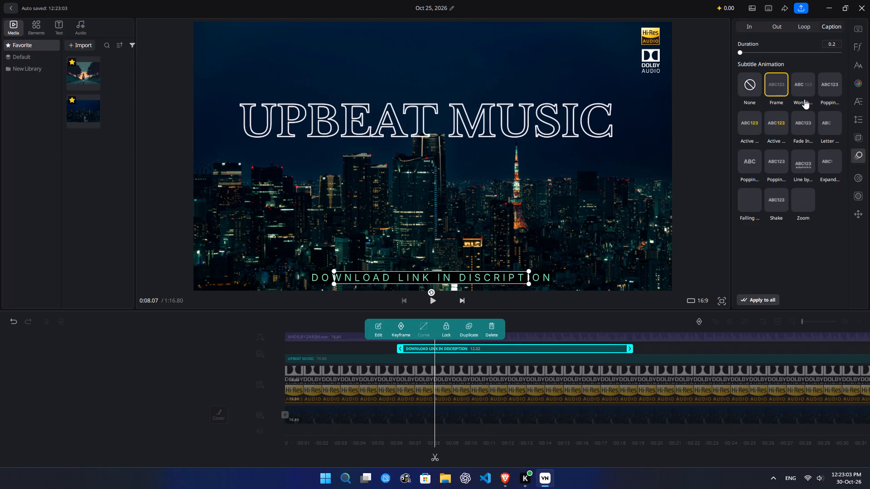
click(837, 83)
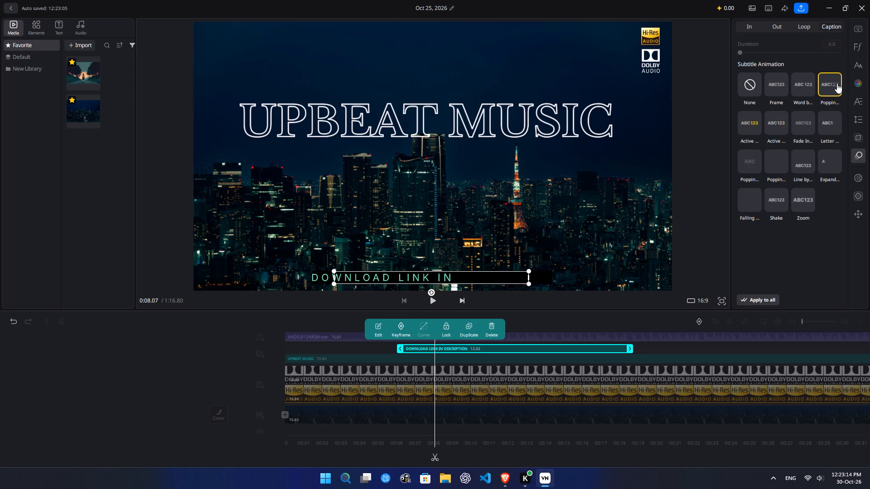
click(775, 125)
click(749, 128)
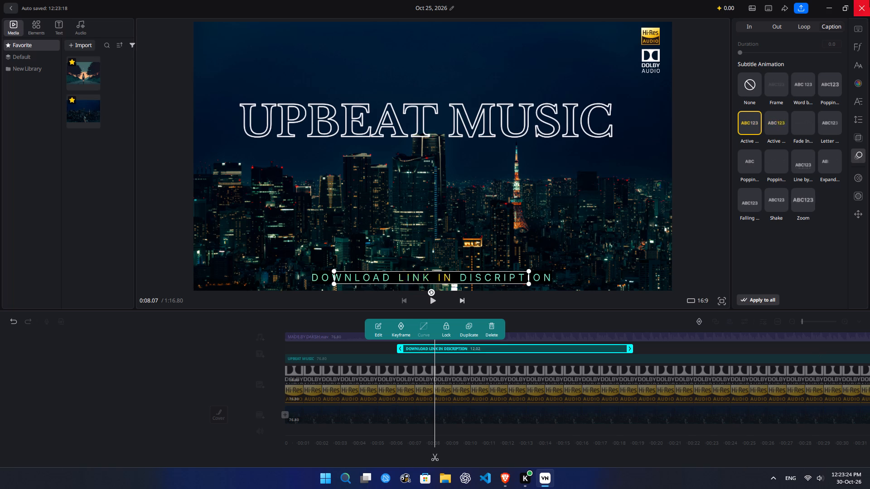
Play the video from the beginning until the download caption appears to check its word-highlight animation.
click(228, 365)
drag(228, 365, 416, 376)
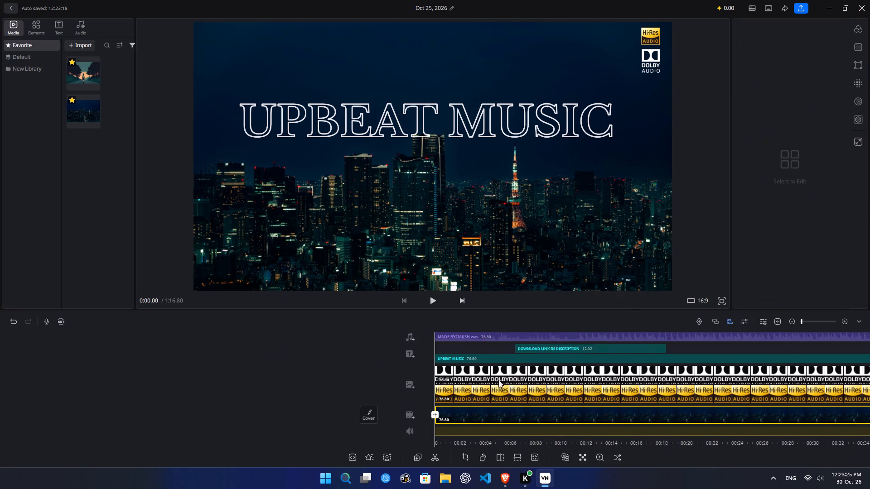
click(430, 297)
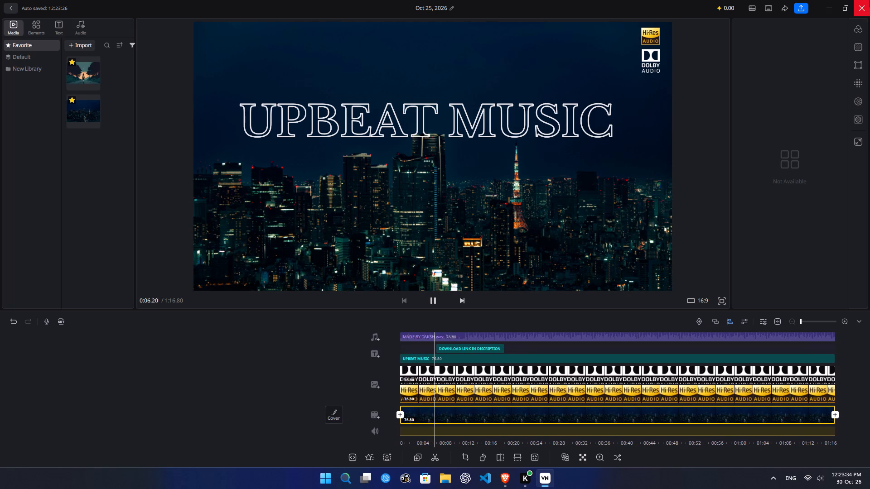
key(space)
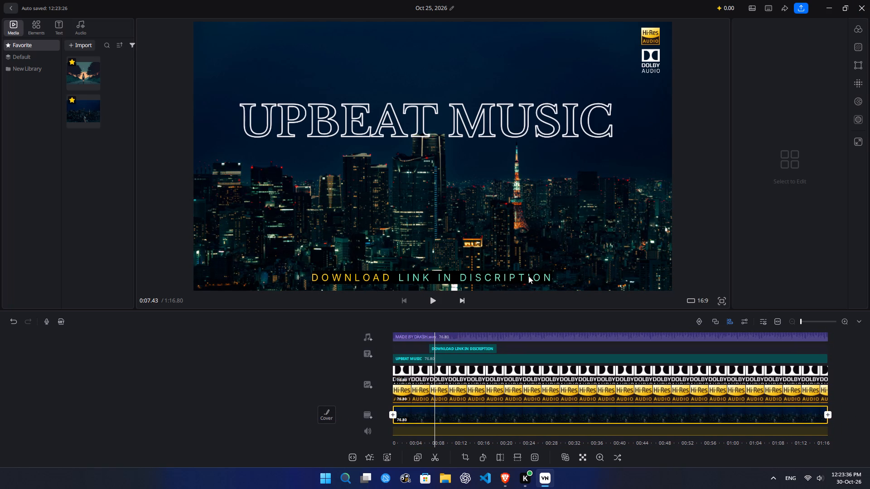
Try the Fade, Scale and Spin In animations on the download caption, and apply the Reveal one in its upward-arrow variant.
click(528, 276)
click(861, 160)
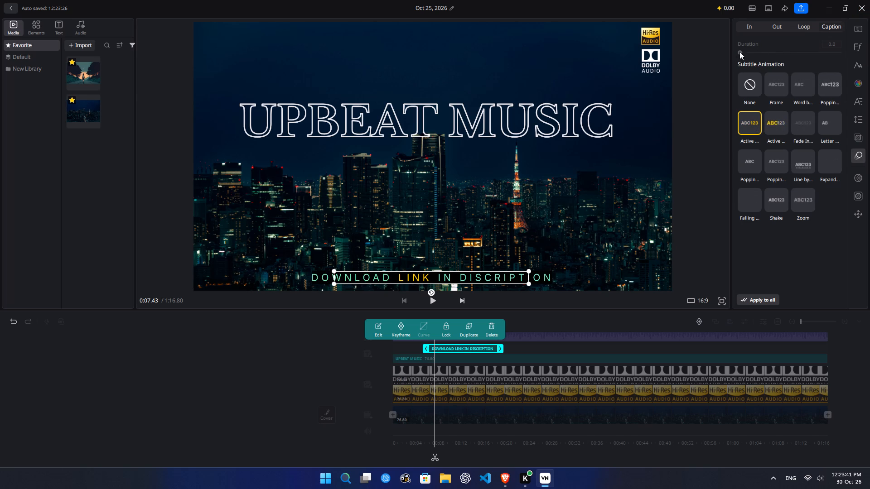
drag(739, 52, 777, 53)
scroll(783, 85, up, 4)
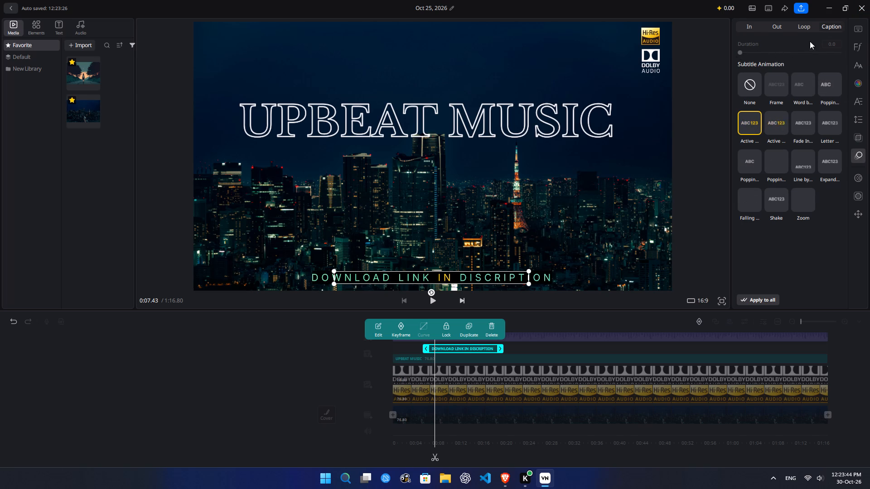
click(748, 27)
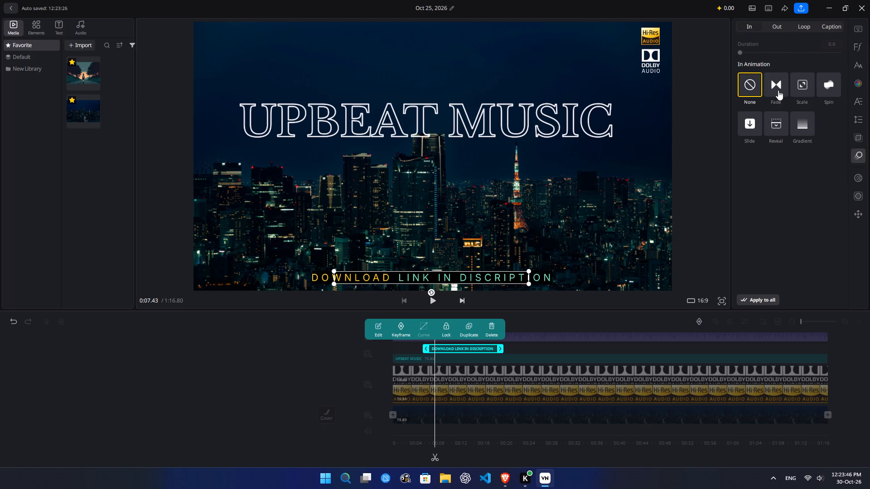
click(777, 86)
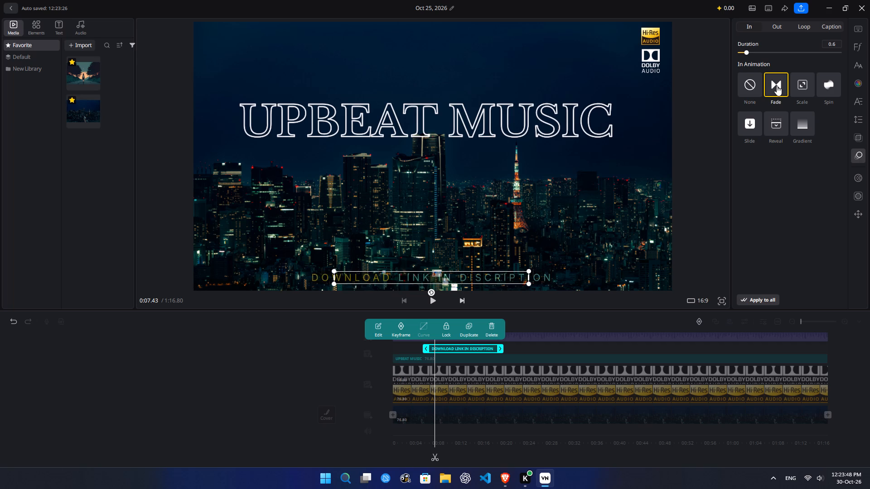
click(795, 88)
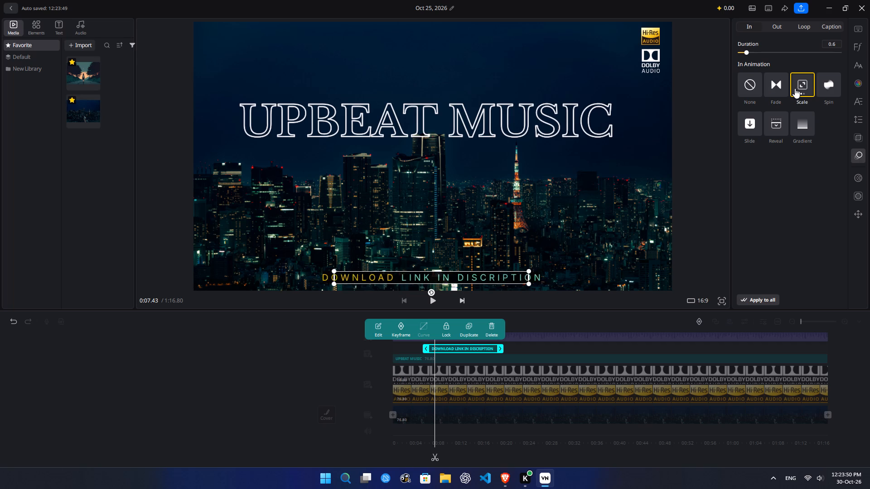
click(834, 87)
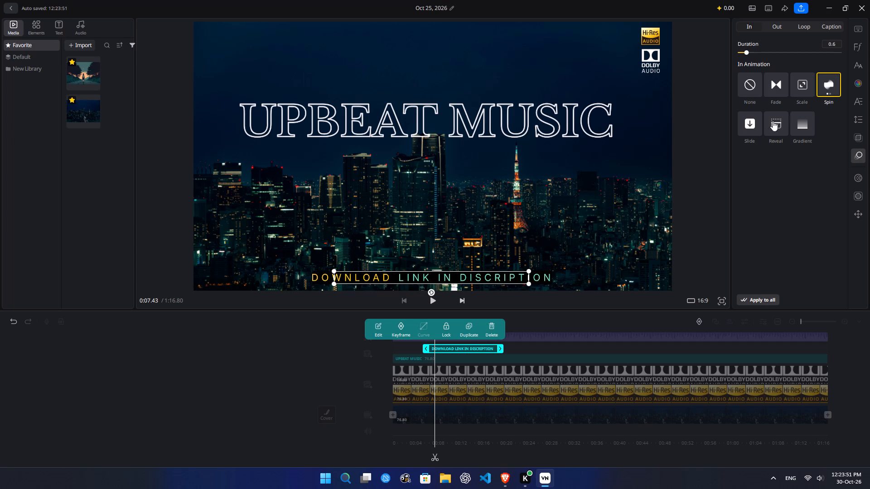
click(784, 124)
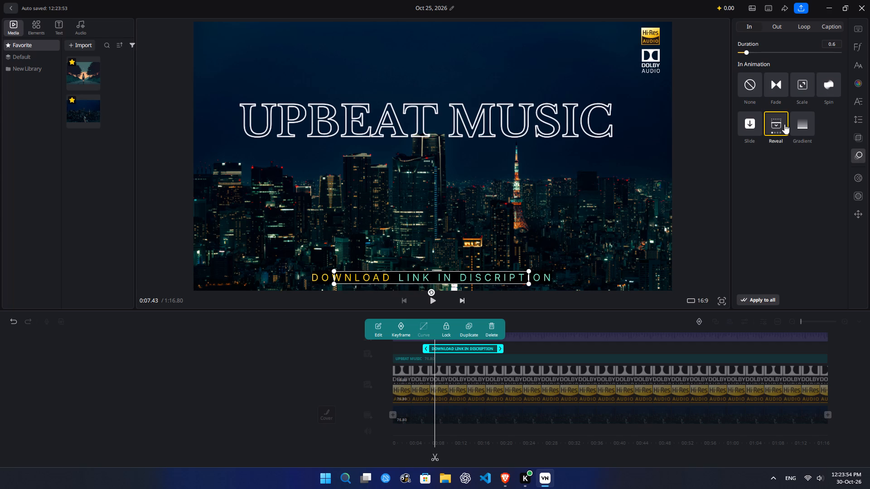
click(779, 124)
click(779, 124)
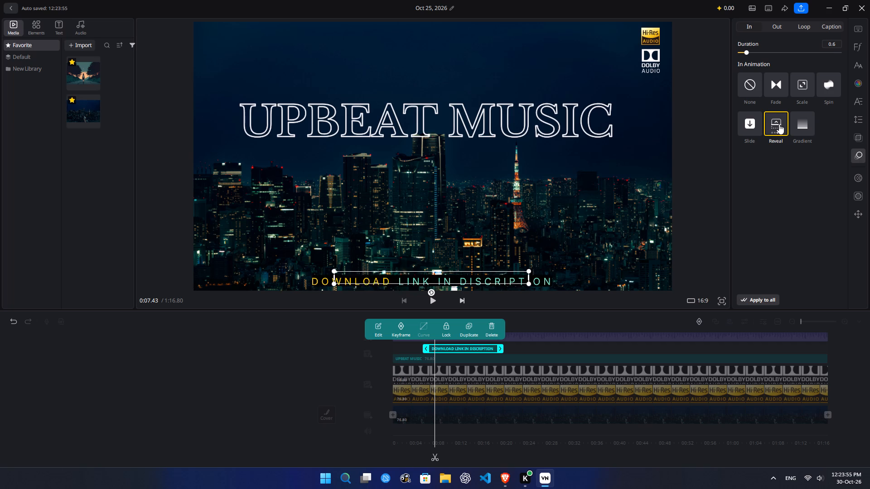
click(779, 124)
double_click(779, 124)
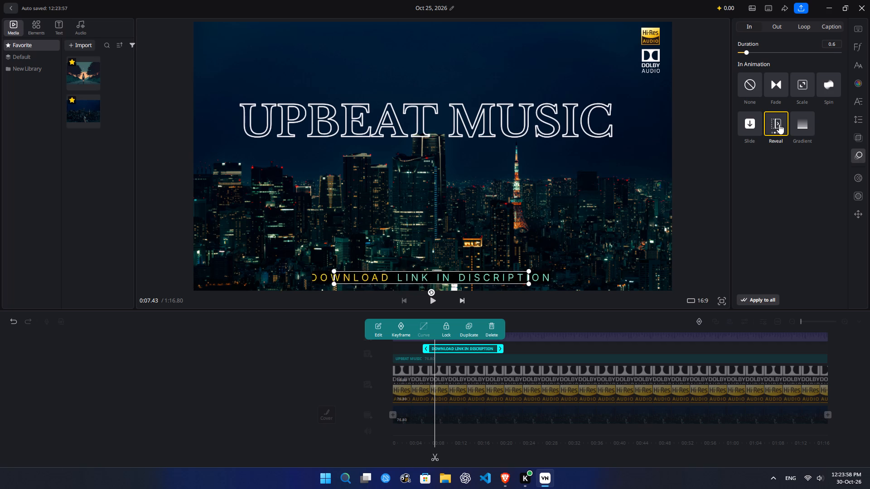
click(779, 124)
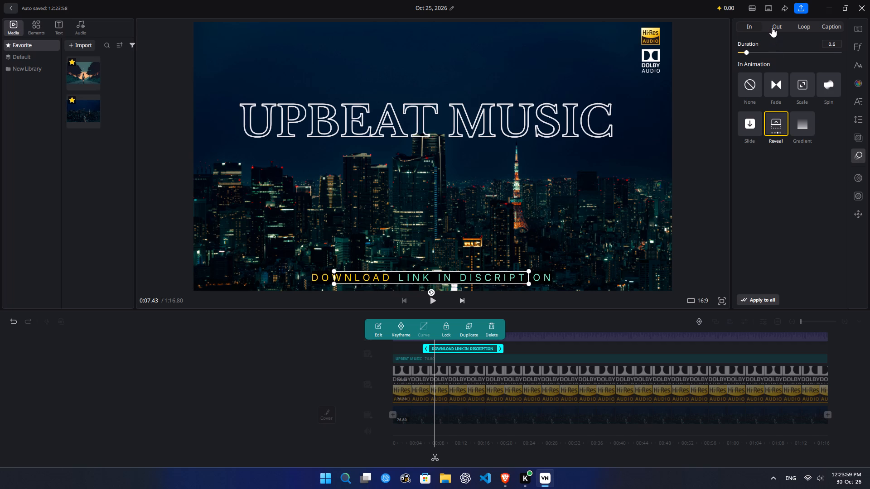
Apply the Reveal Out animation to the download caption, cycling its directions to the downward-arrow variant.
click(772, 27)
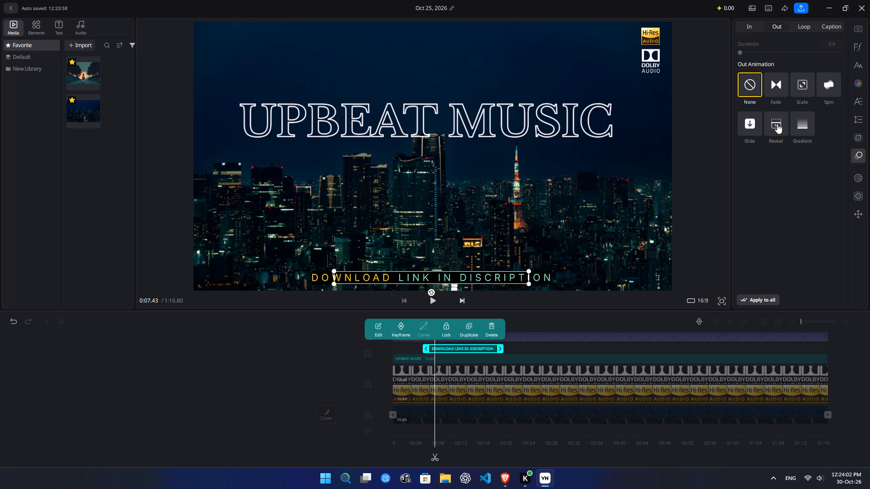
click(777, 124)
click(777, 124)
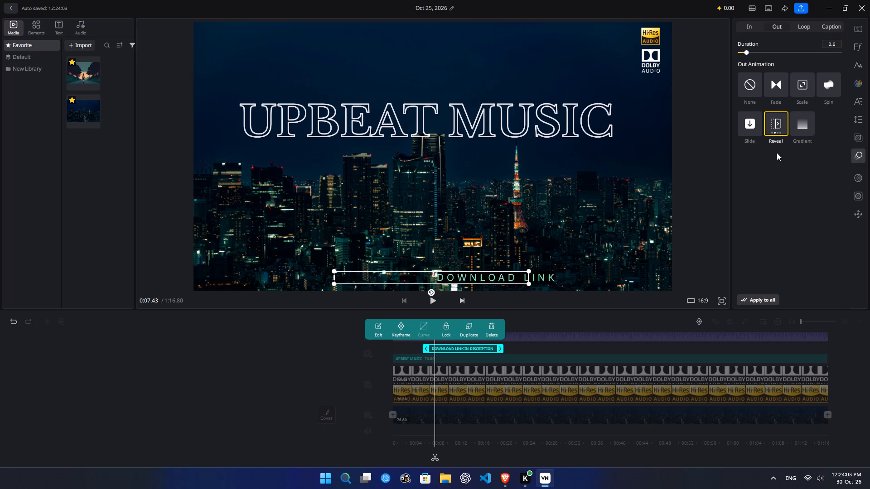
click(777, 127)
click(777, 127)
click(777, 127)
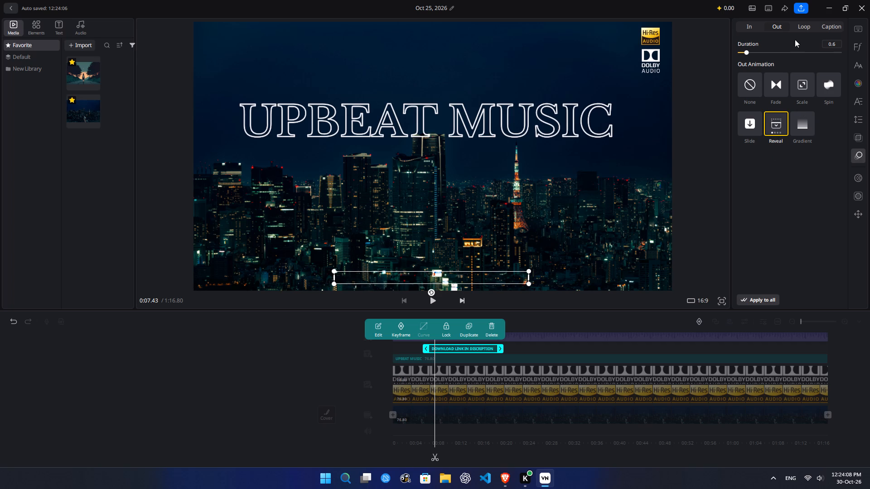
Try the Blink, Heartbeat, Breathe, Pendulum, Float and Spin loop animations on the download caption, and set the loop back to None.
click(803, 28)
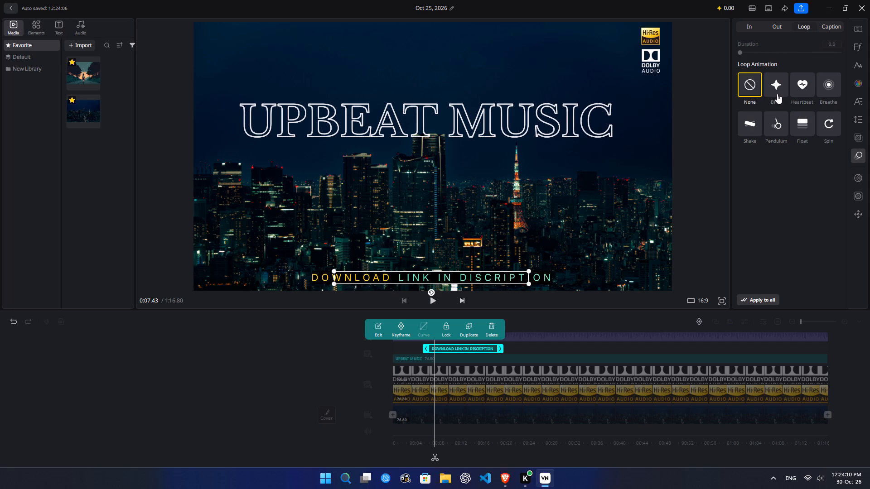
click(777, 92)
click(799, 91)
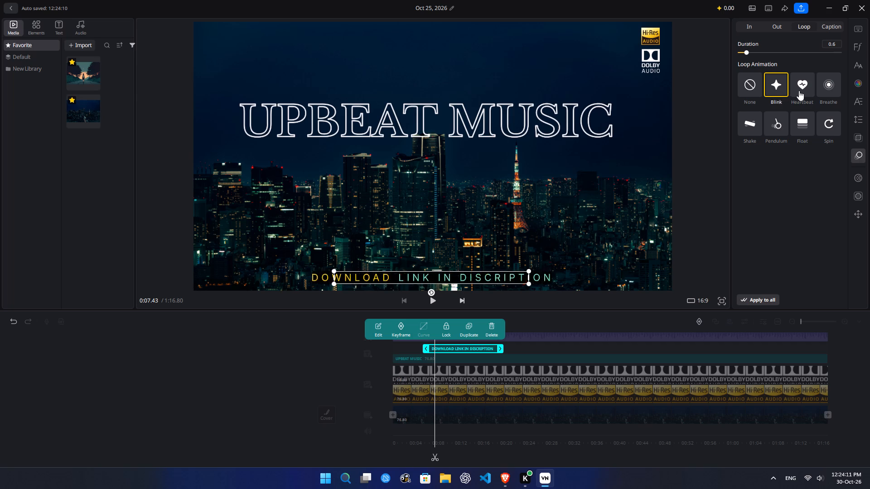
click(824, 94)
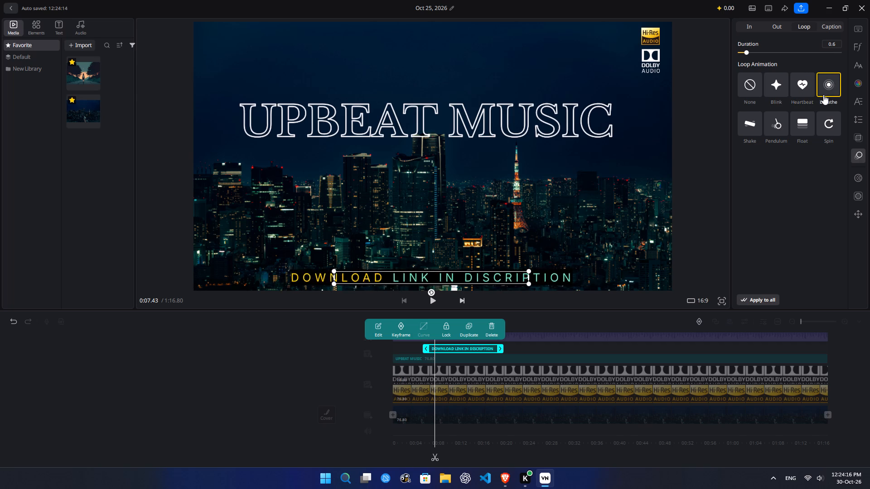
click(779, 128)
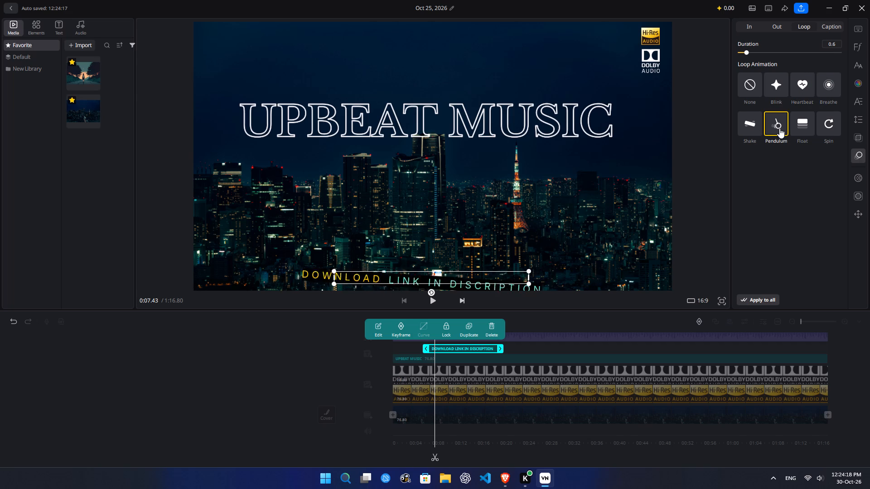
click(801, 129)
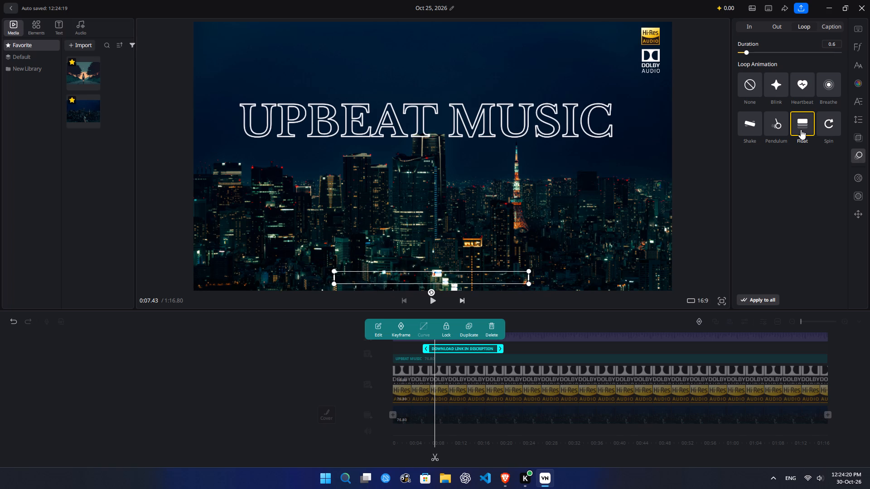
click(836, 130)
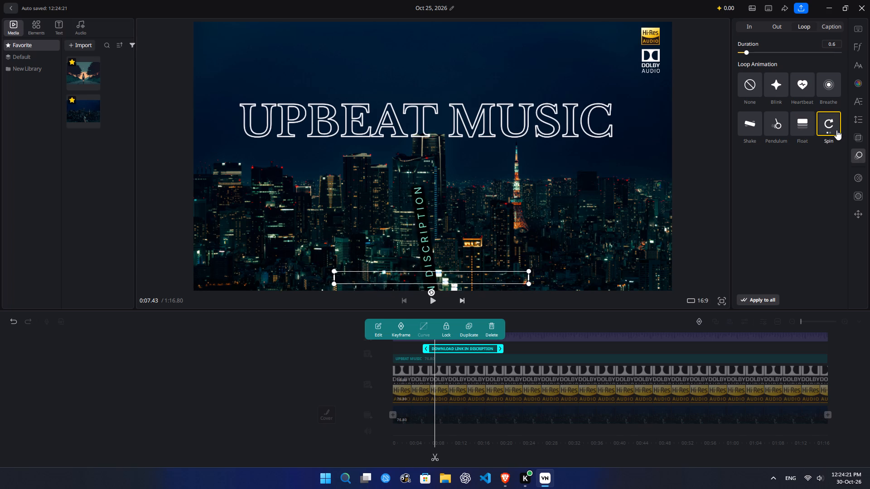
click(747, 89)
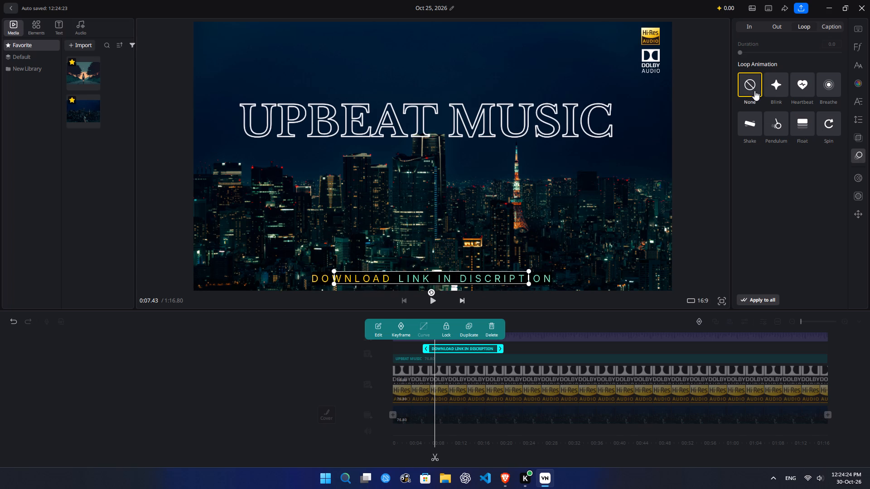
Play the video from the beginning past the end of the download caption to check its entrance, highlight and exit animations.
click(826, 29)
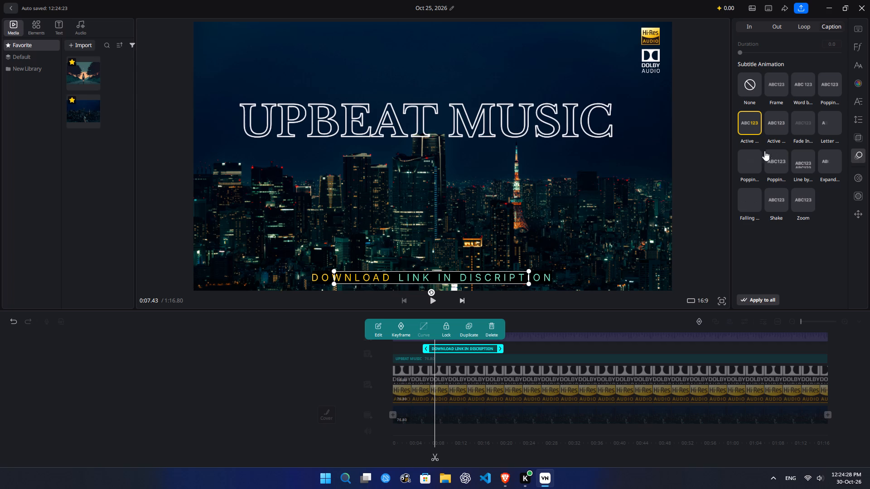
click(784, 249)
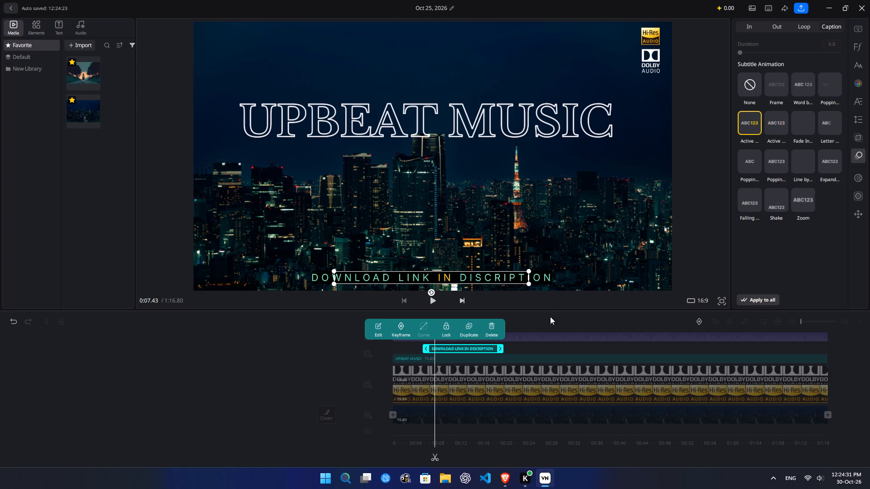
click(350, 345)
drag(349, 357, 422, 356)
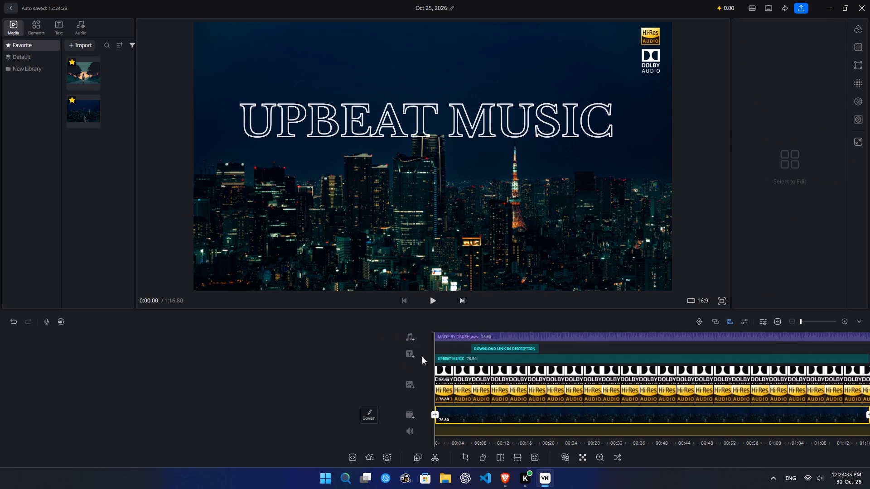
drag(422, 356, 444, 356)
click(428, 304)
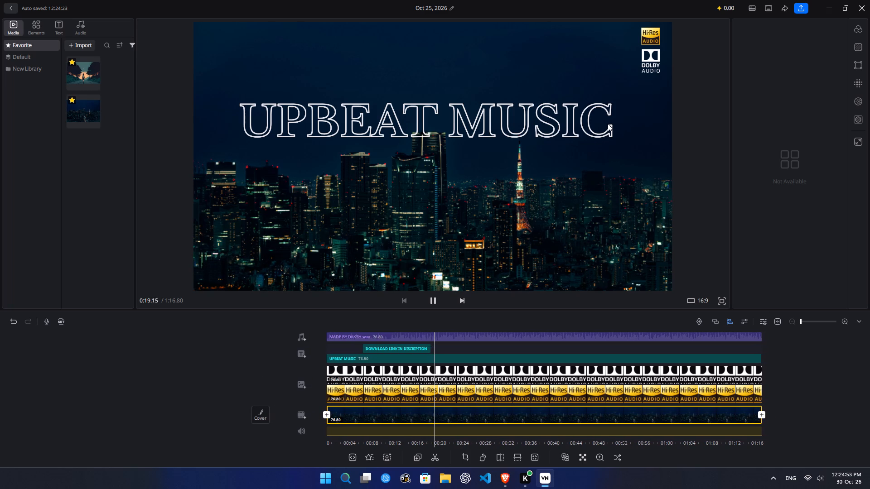
click(254, 365)
Extend the end of the download caption clip in stages to a duration of 20.34 s.
click(377, 351)
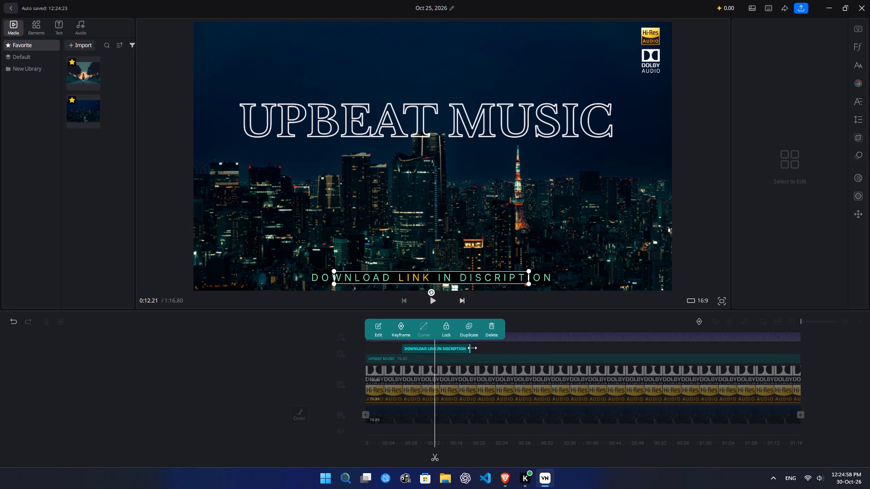
drag(470, 350, 485, 349)
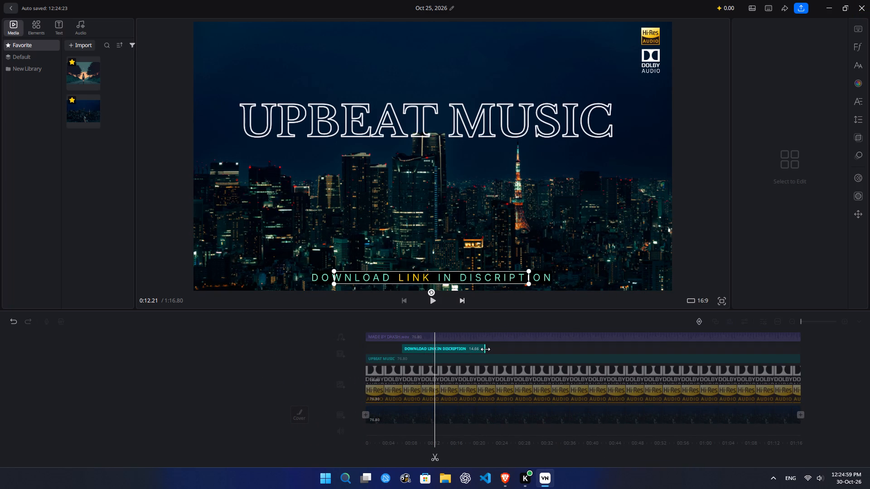
drag(485, 349, 512, 349)
drag(512, 349, 517, 348)
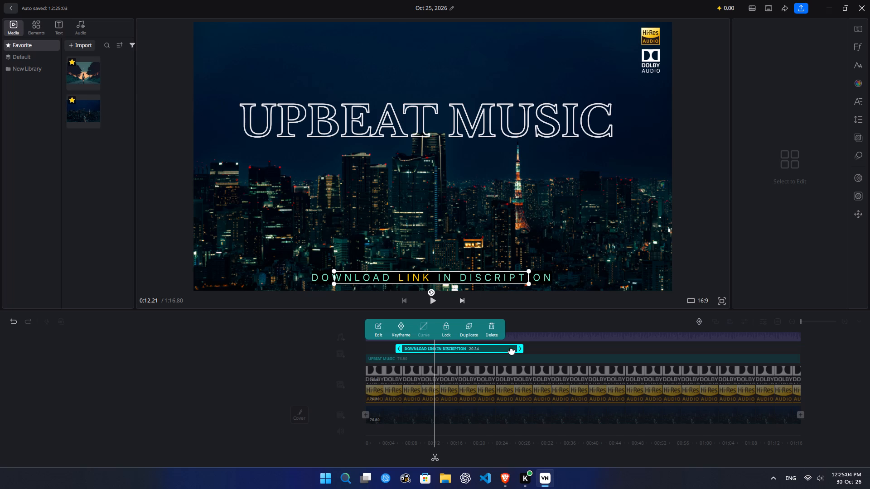
click(321, 357)
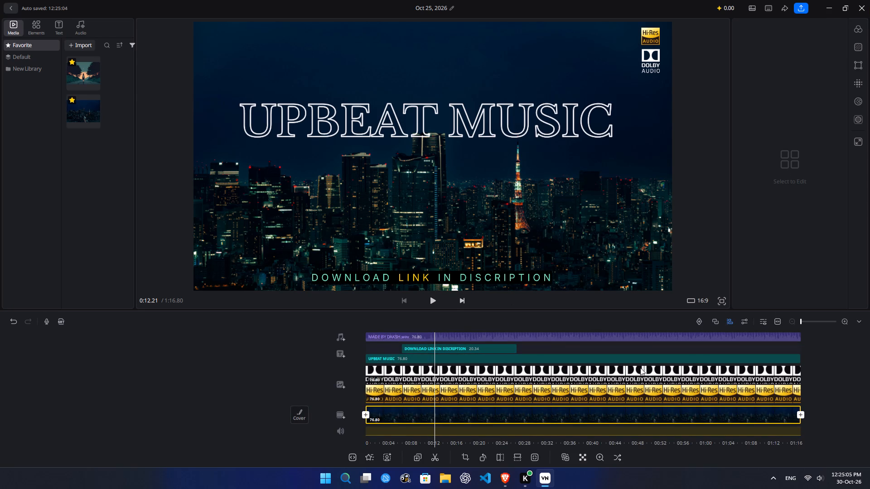
Duplicate the download caption clip and place the copy on the same track as the original, starting at about 40 s.
right_click(492, 346)
right_click(496, 348)
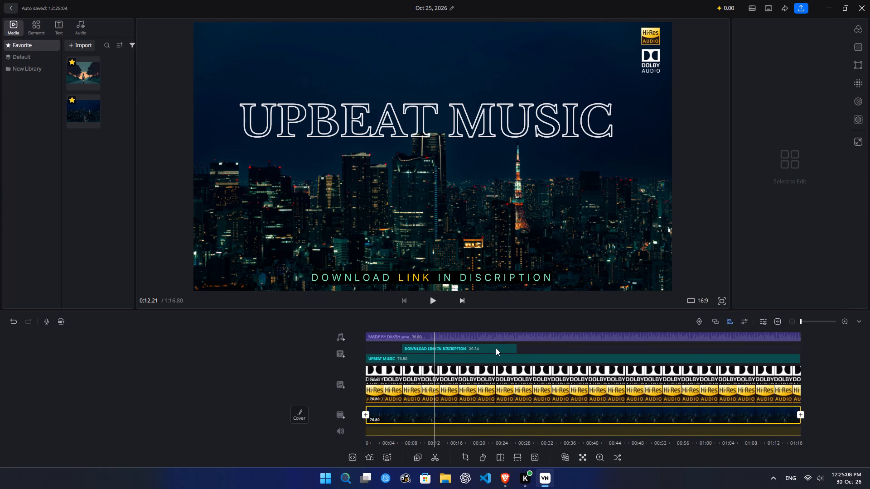
click(491, 348)
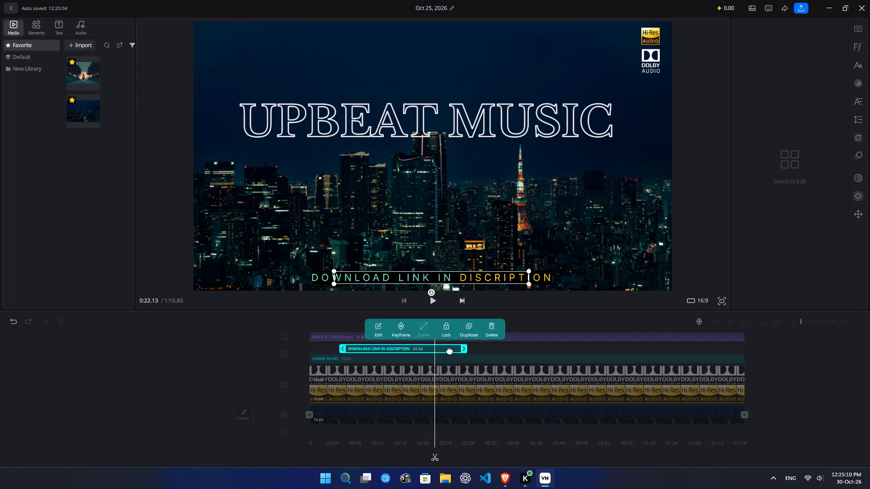
click(467, 331)
click(511, 348)
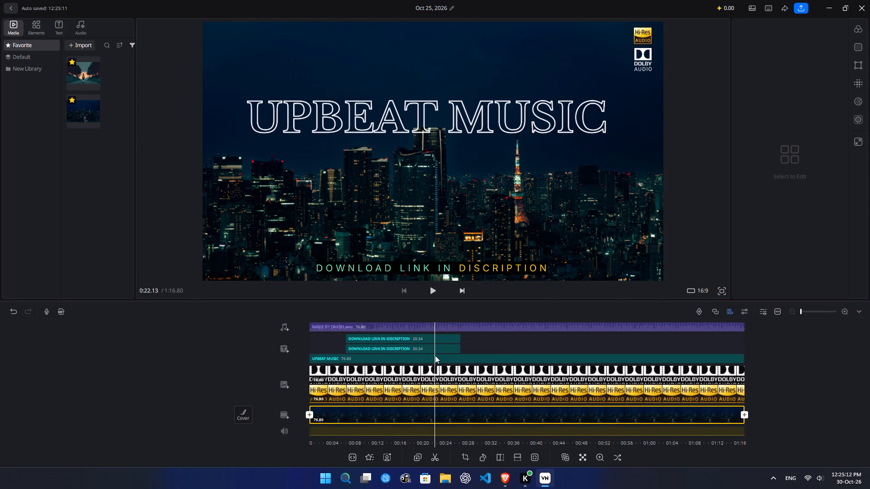
click(433, 347)
drag(433, 348, 597, 345)
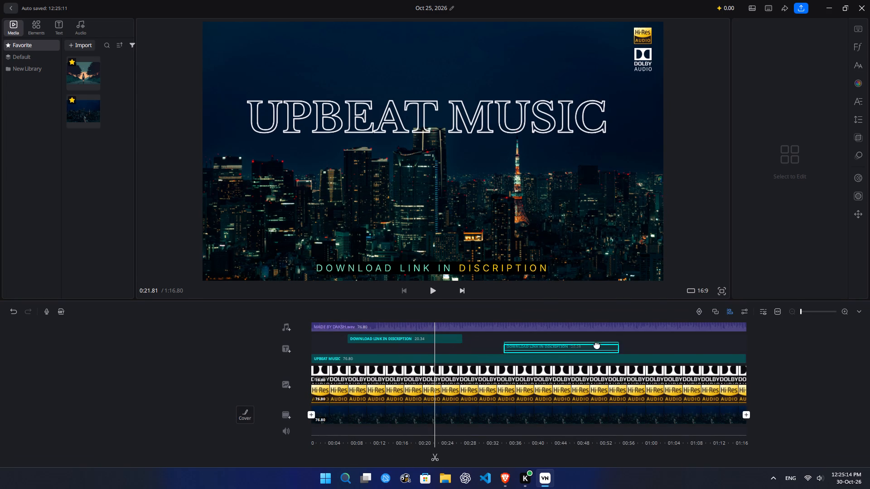
drag(597, 345, 626, 337)
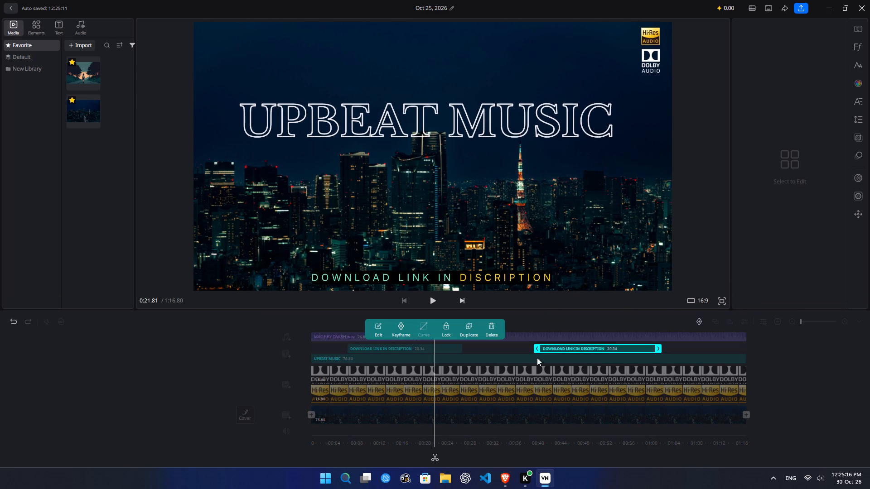
drag(583, 352, 583, 352)
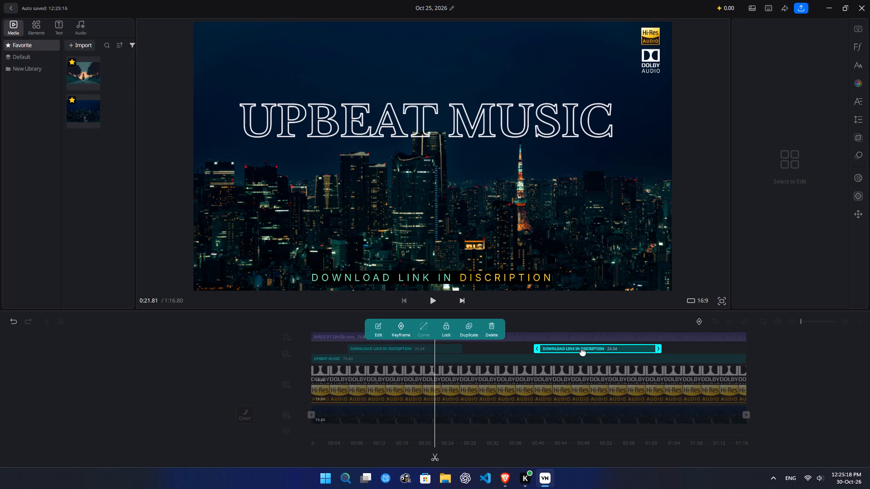
Move the second download caption clip earlier on its track so it starts at about 34 s.
drag(583, 352, 547, 351)
click(185, 364)
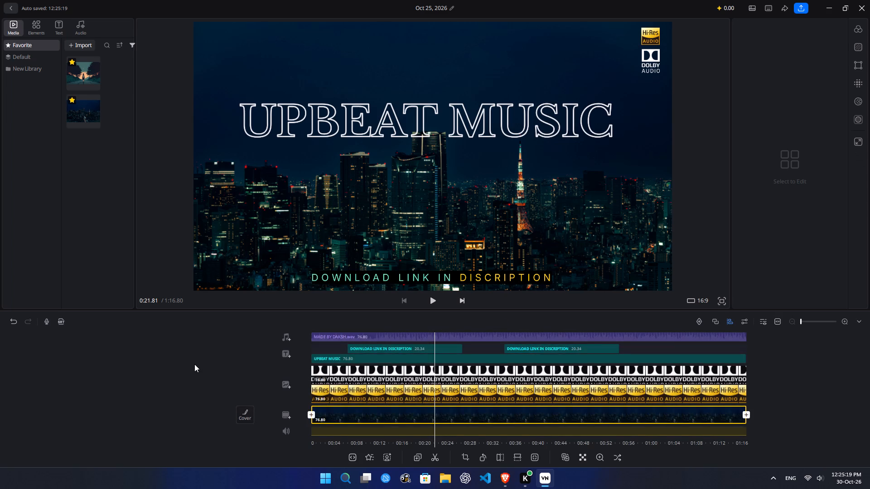
Move the playhead back to the start of the video at 0:00.
drag(194, 364, 154, 379)
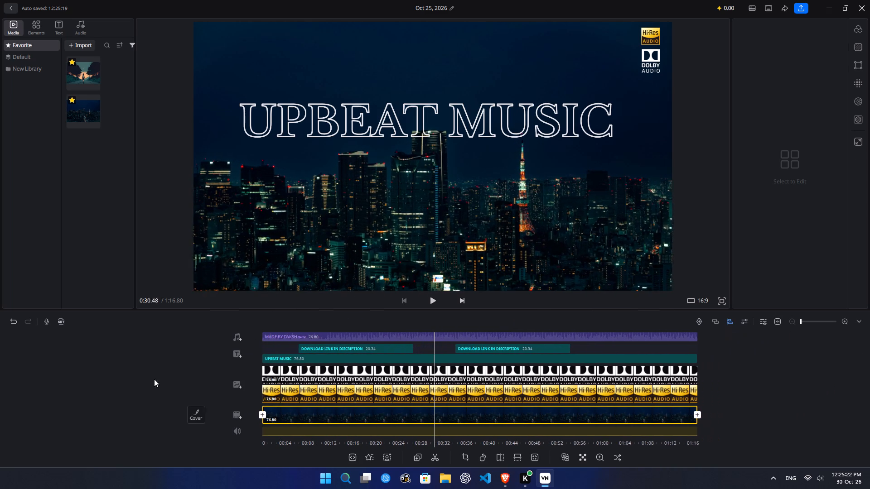
drag(154, 379, 91, 379)
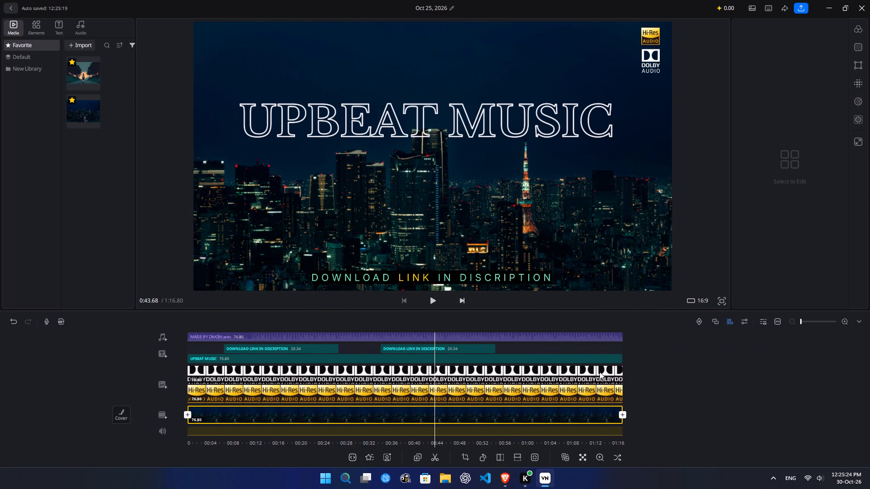
drag(658, 360, 855, 338)
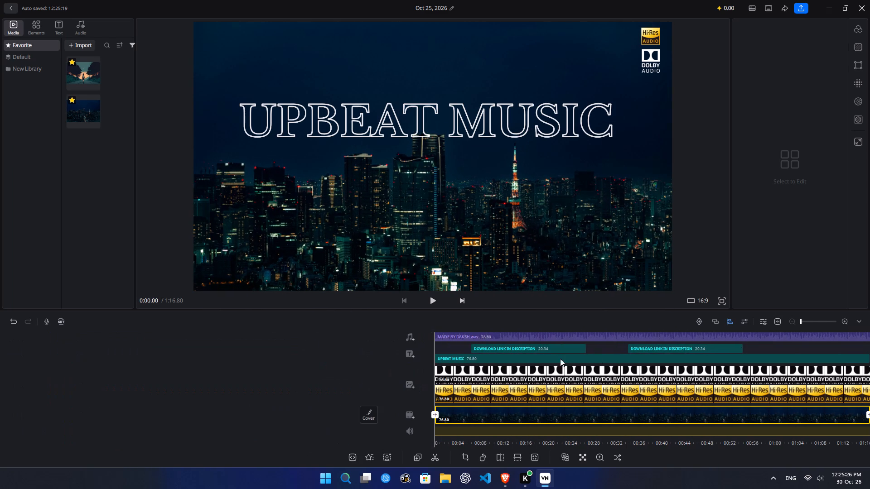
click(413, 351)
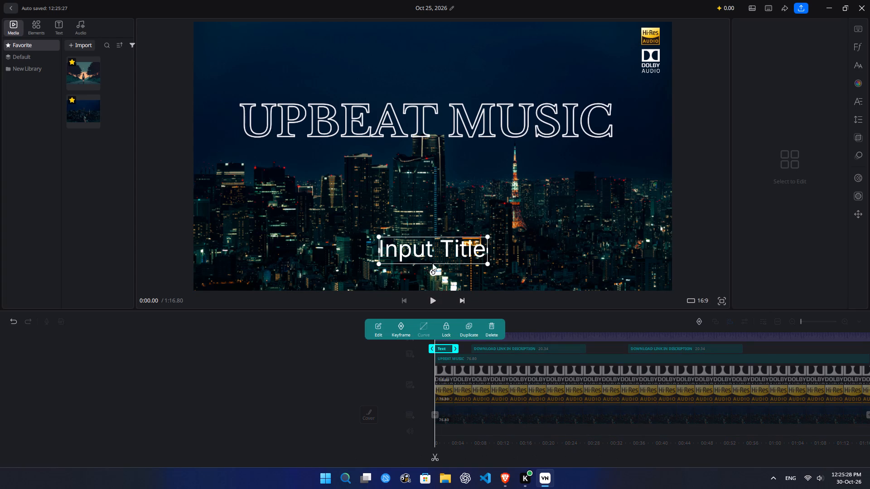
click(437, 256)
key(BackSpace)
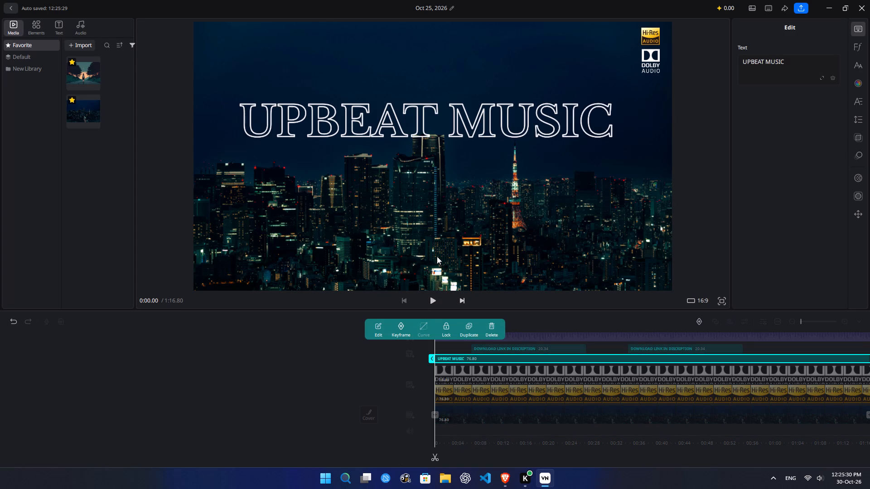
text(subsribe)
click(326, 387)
Add a new text clip at the start of the video, on the download captions' track, reading SUBSCRIBE.
click(410, 359)
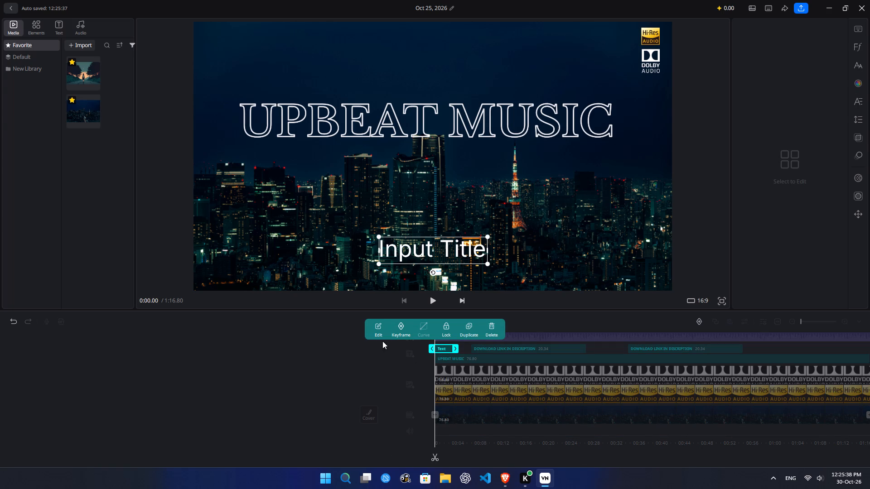
click(382, 366)
click(445, 346)
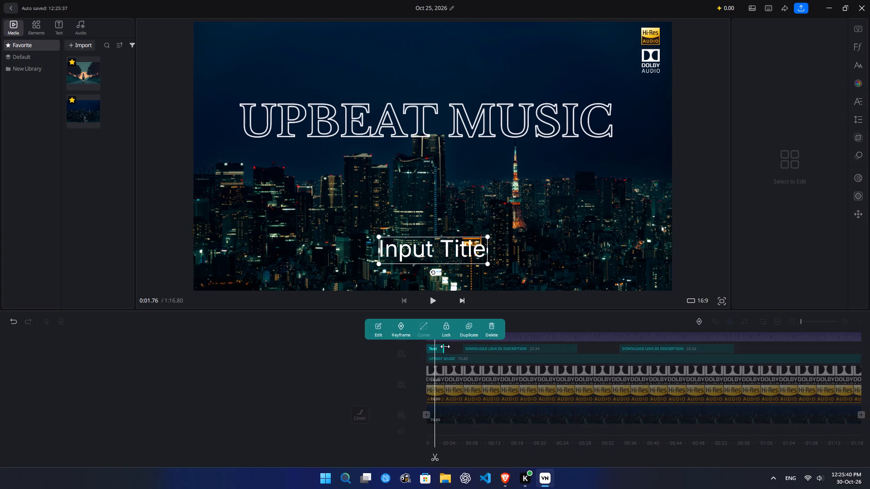
click(462, 251)
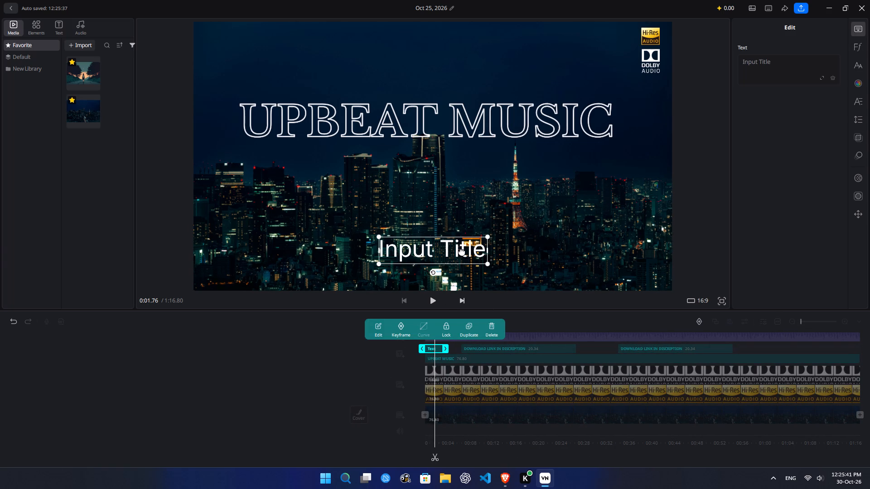
text(su)
click(755, 68)
key(s)
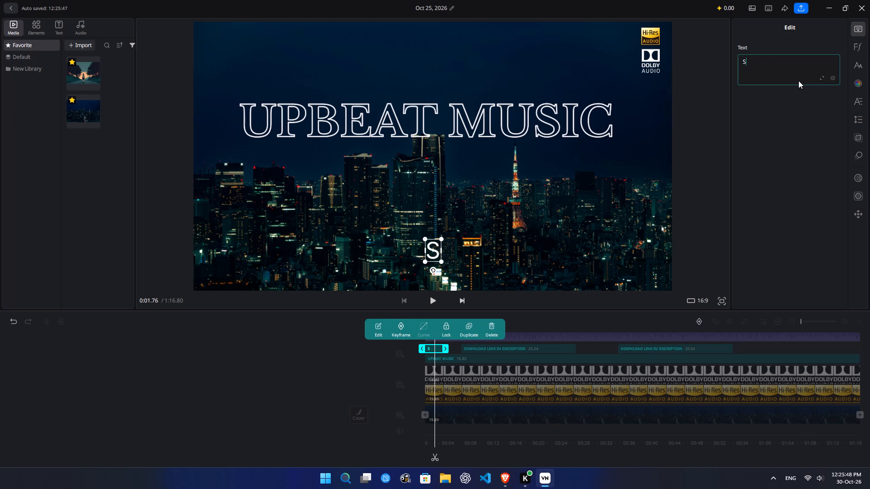
text(UBSRIBE)
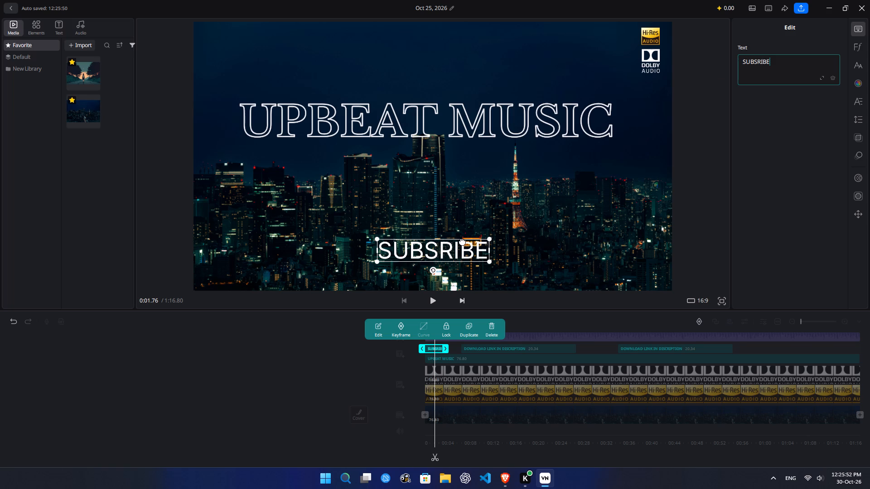
click(440, 254)
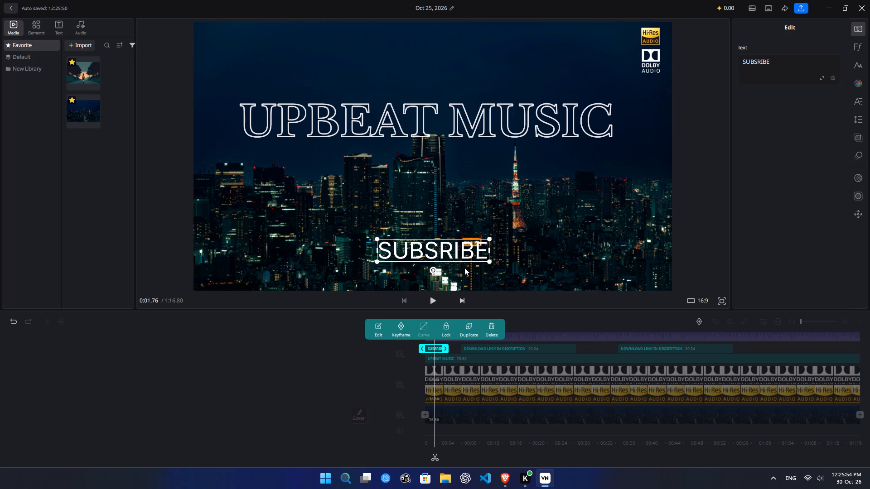
key(c)
click(758, 64)
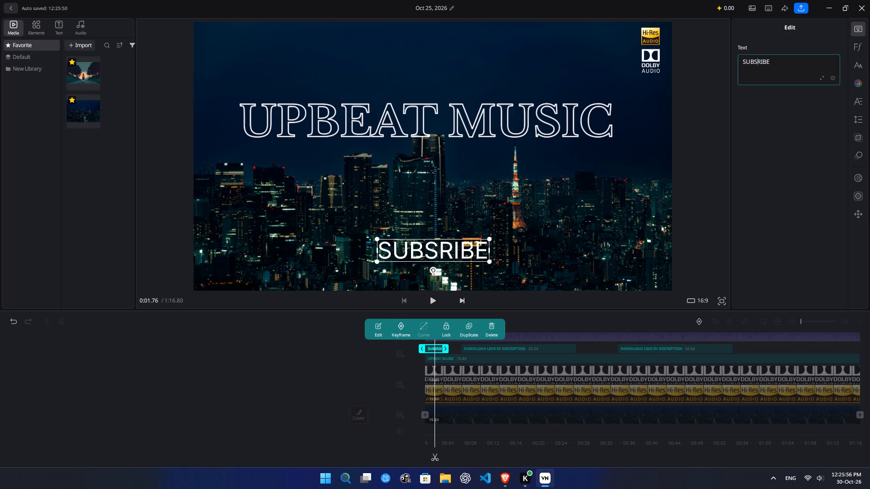
key(c)
click(768, 115)
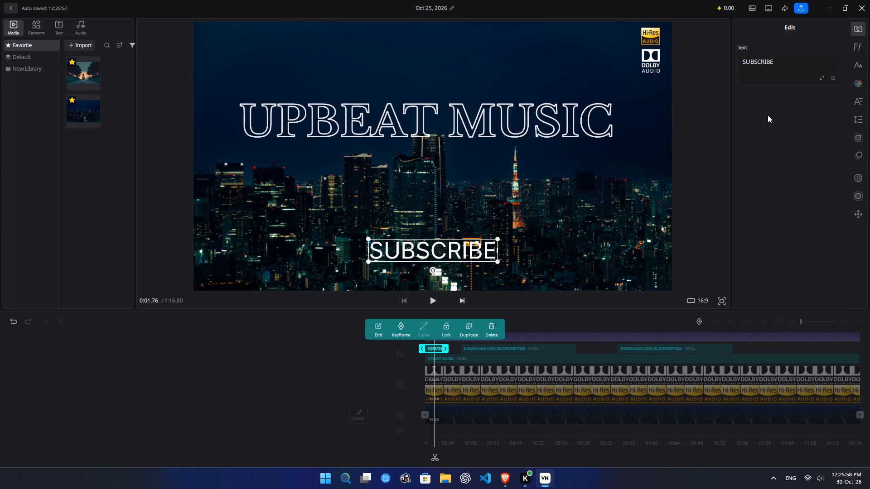
Add LIKE SHARE in front of SUBSCRIBE so the opening caption reads LIKE SHARE SUBSCRIBE.
click(858, 86)
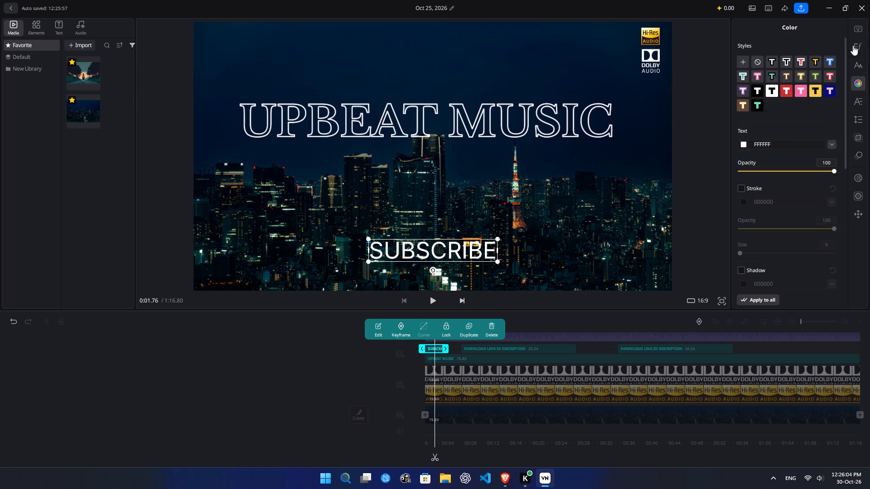
click(856, 32)
click(743, 62)
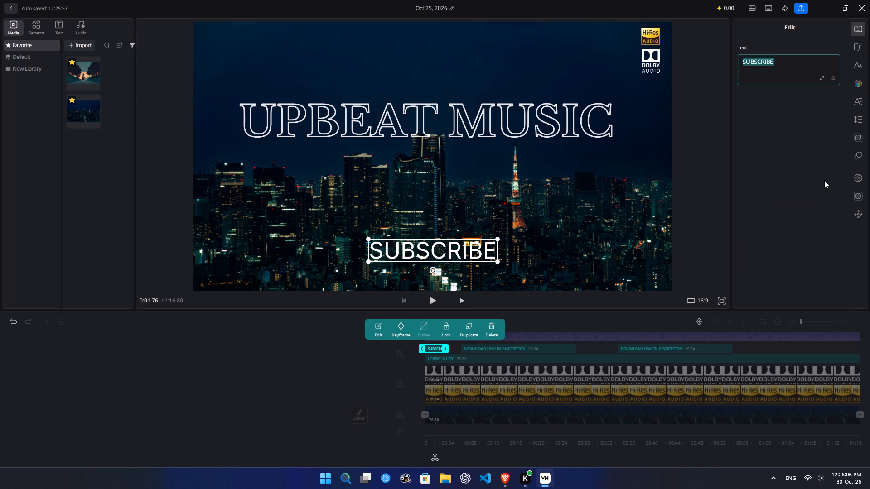
click(740, 62)
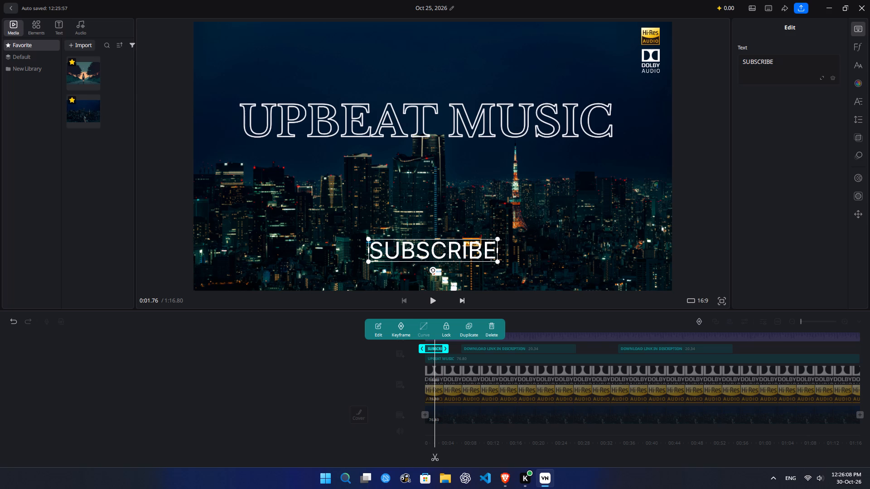
text(LIKE)
key(space)
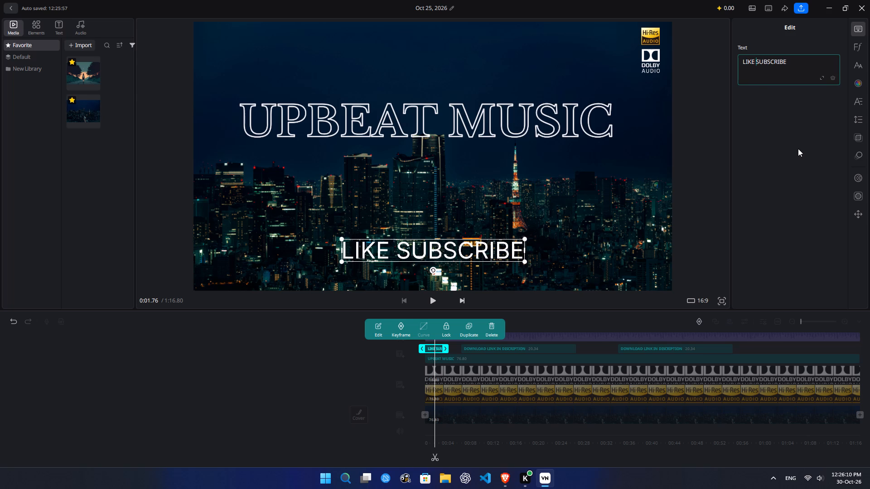
text(SHARE)
key(space)
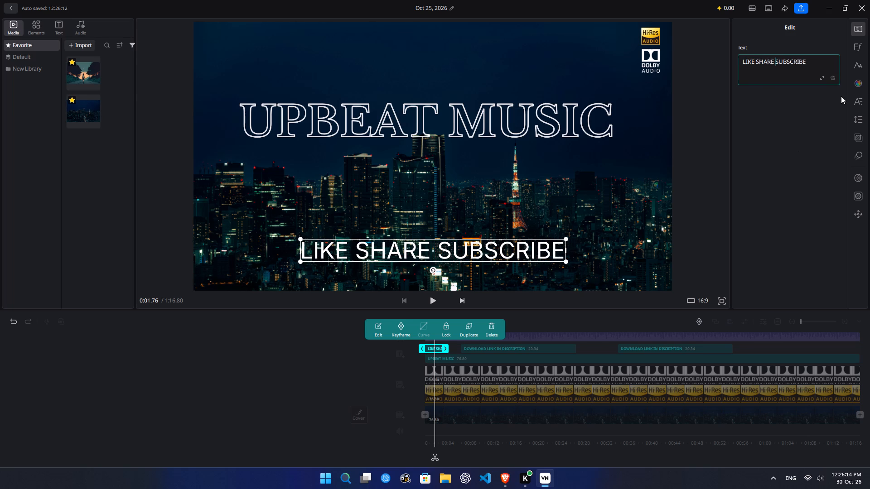
Apply the preset style with white letters on a red background to the LIKE SHARE SUBSCRIBE caption.
click(851, 85)
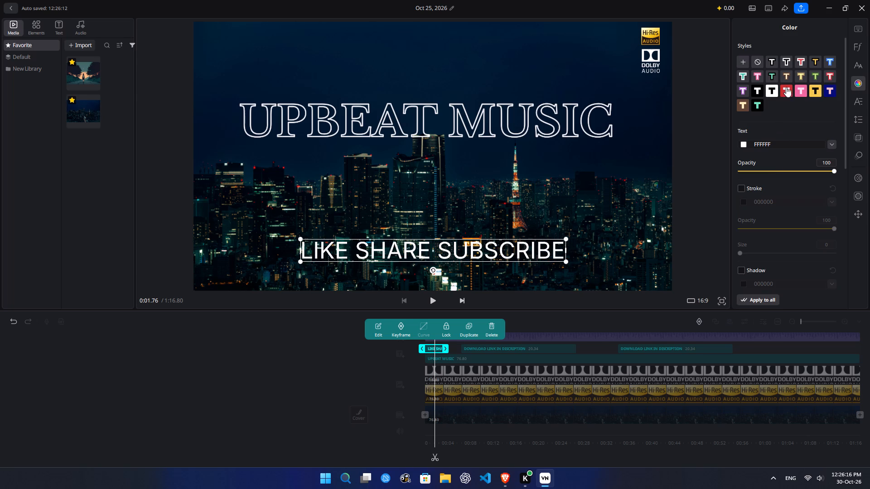
click(786, 87)
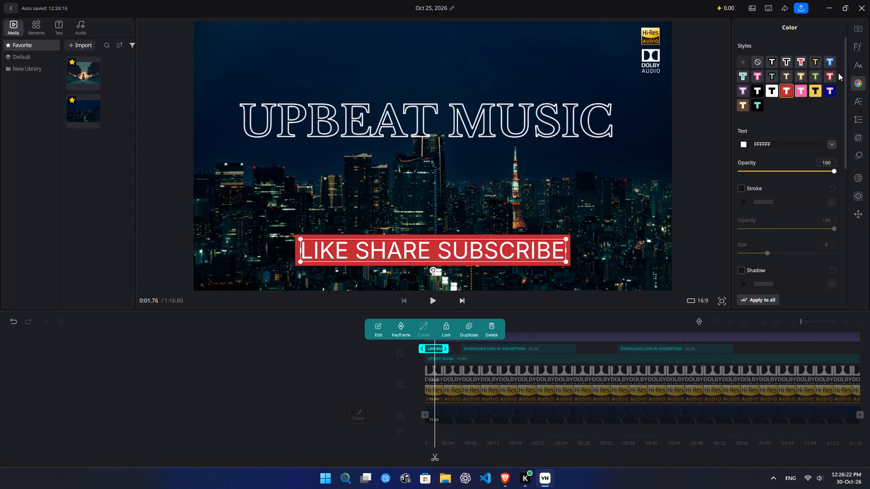
click(825, 4)
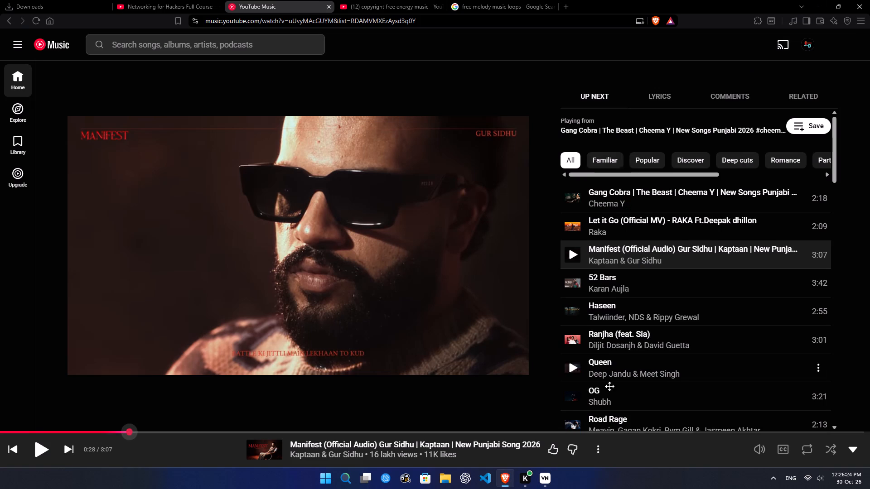
click(545, 475)
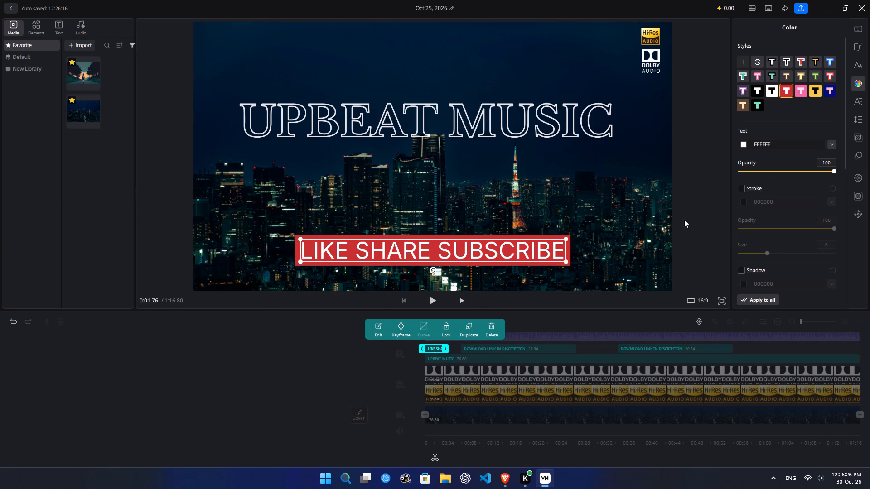
Move the first download caption clip along its track so it starts at about 9 s, after the LIKE SHARE SUBSCRIBE clip.
drag(321, 374, 511, 386)
drag(688, 402, 414, 412)
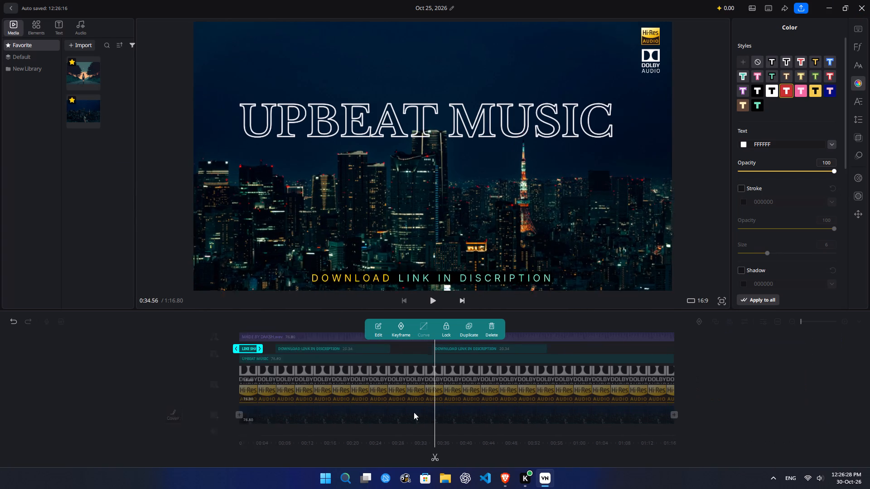
drag(414, 412, 285, 423)
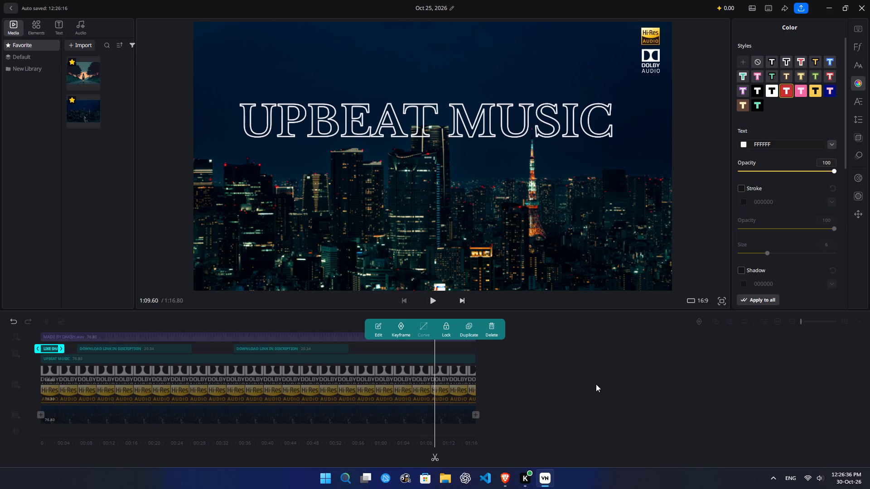
click(595, 384)
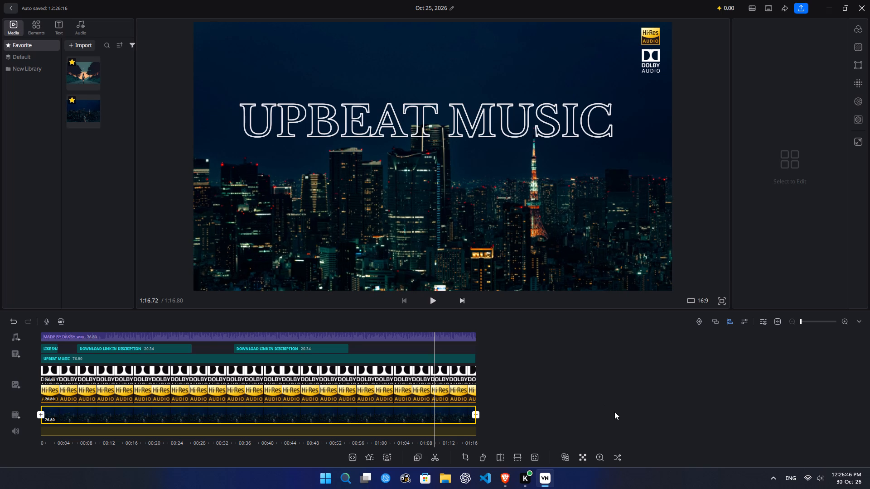
drag(572, 393, 630, 389)
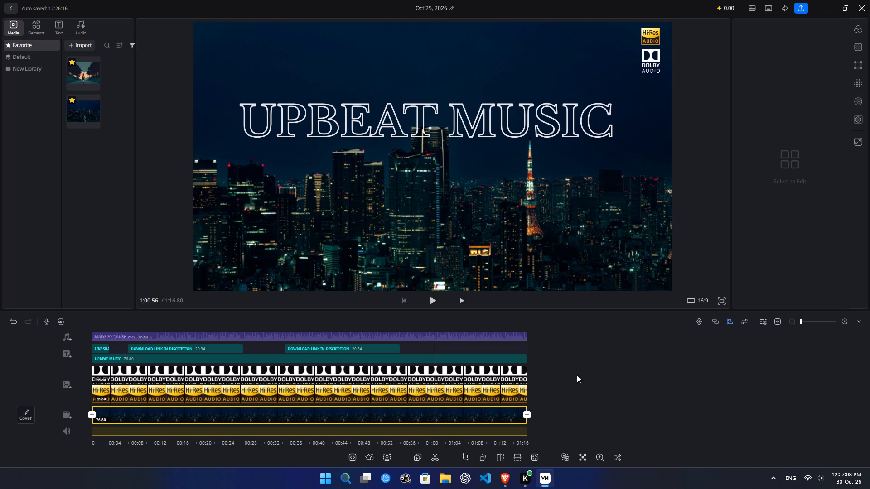
drag(575, 375, 869, 339)
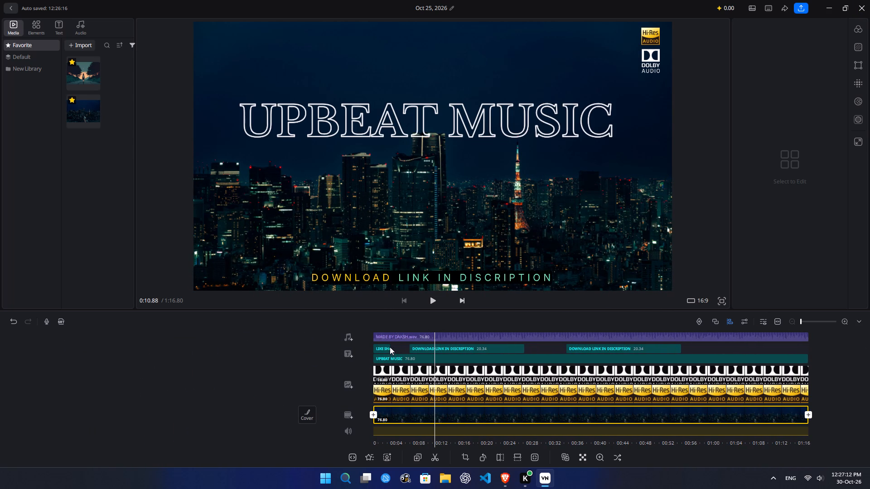
click(384, 349)
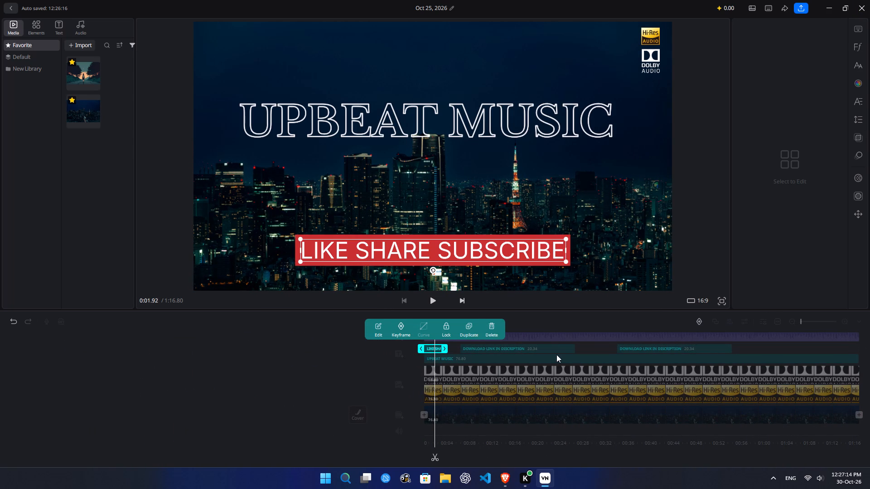
drag(512, 348, 553, 347)
click(551, 346)
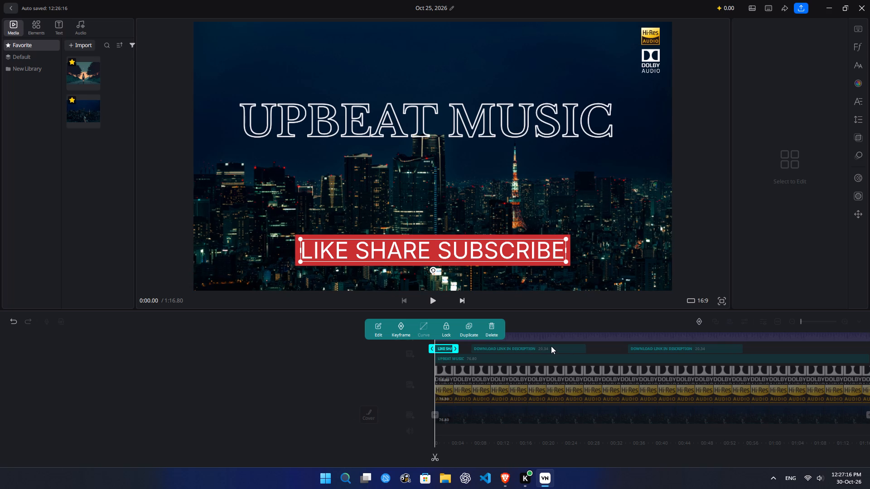
drag(450, 350, 478, 350)
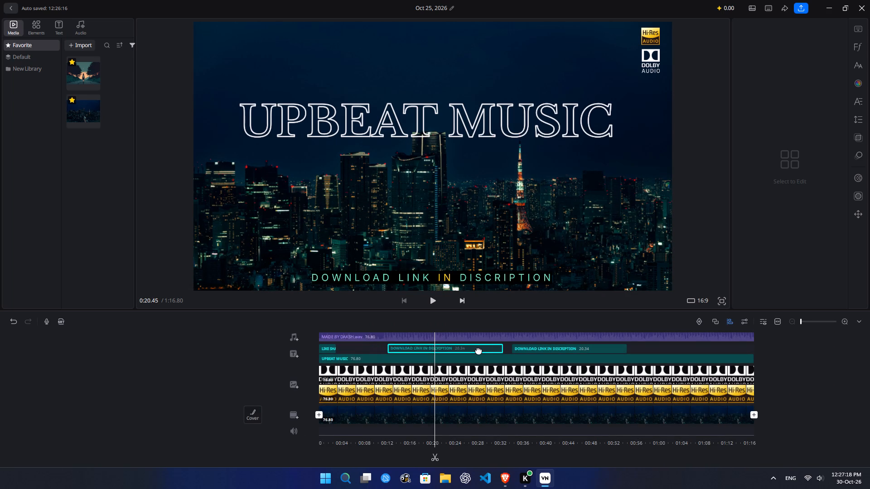
drag(478, 350, 466, 350)
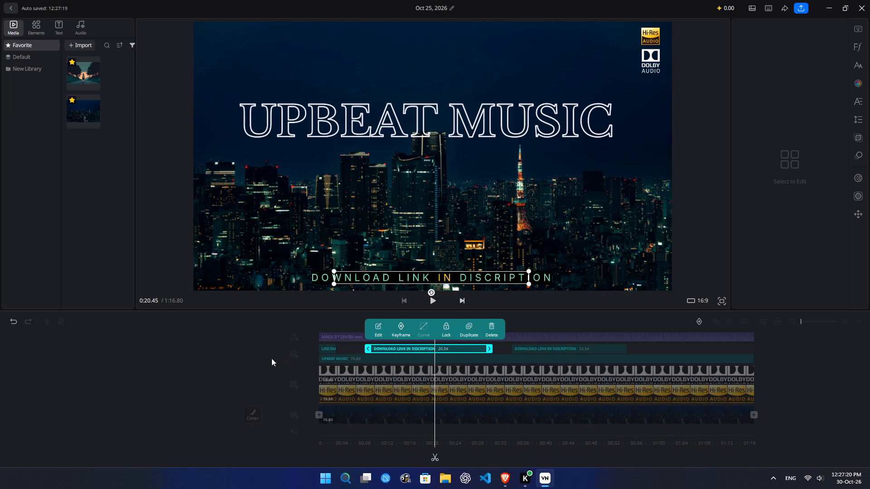
Move the second download caption clip along its track so it starts at about 55 s.
click(261, 358)
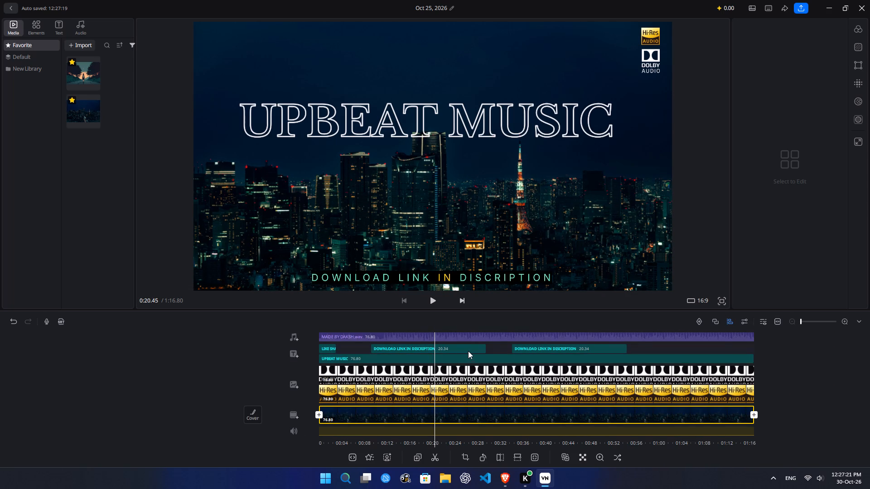
click(468, 349)
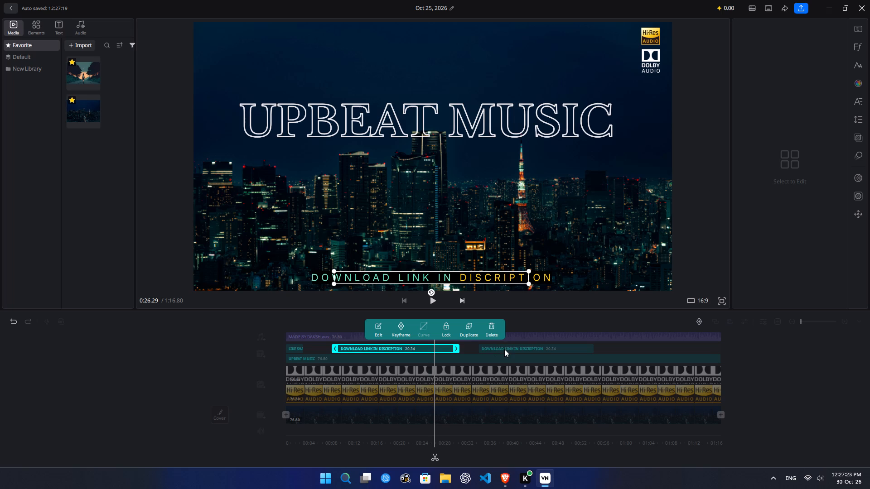
click(504, 349)
drag(496, 350, 613, 349)
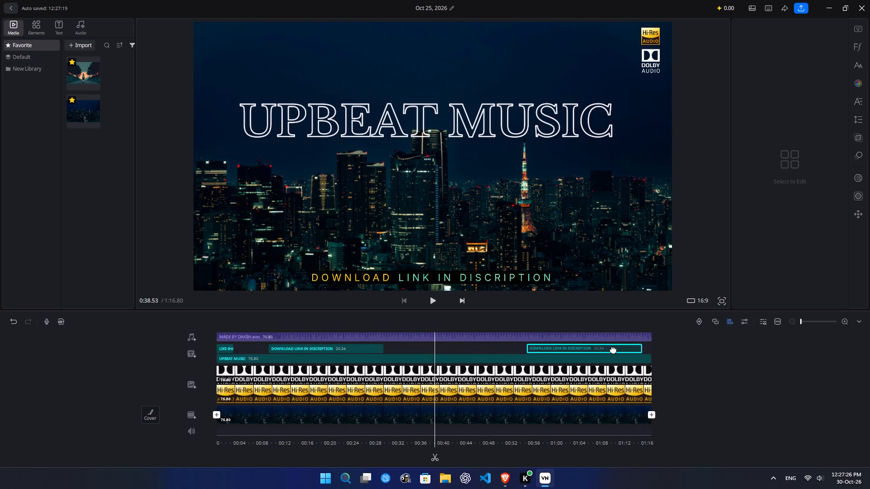
drag(613, 349, 614, 349)
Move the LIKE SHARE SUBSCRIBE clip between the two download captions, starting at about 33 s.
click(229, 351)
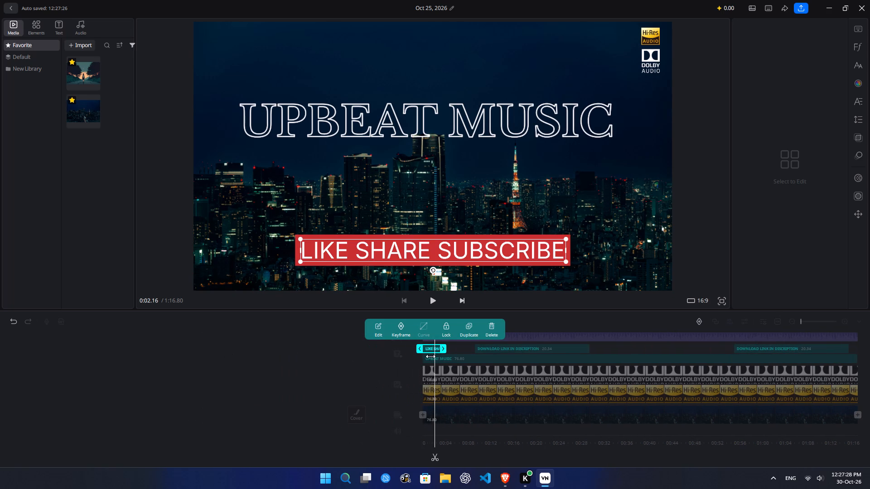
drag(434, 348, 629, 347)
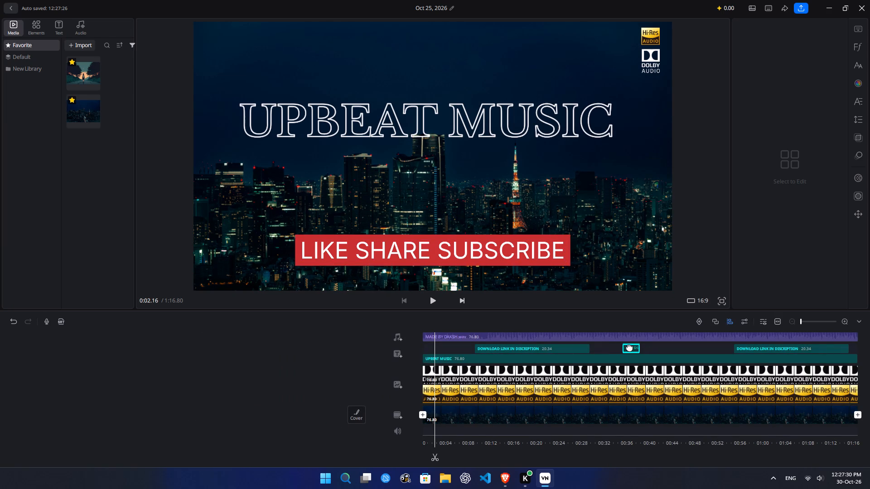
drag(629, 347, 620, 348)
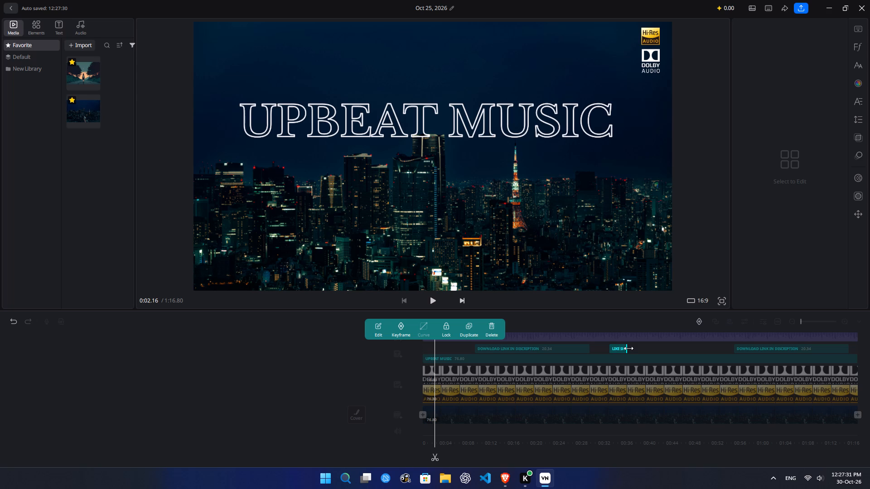
Copy the wording of the LIKE SHARE SUBSCRIBE caption and delete that caption's clip.
click(618, 349)
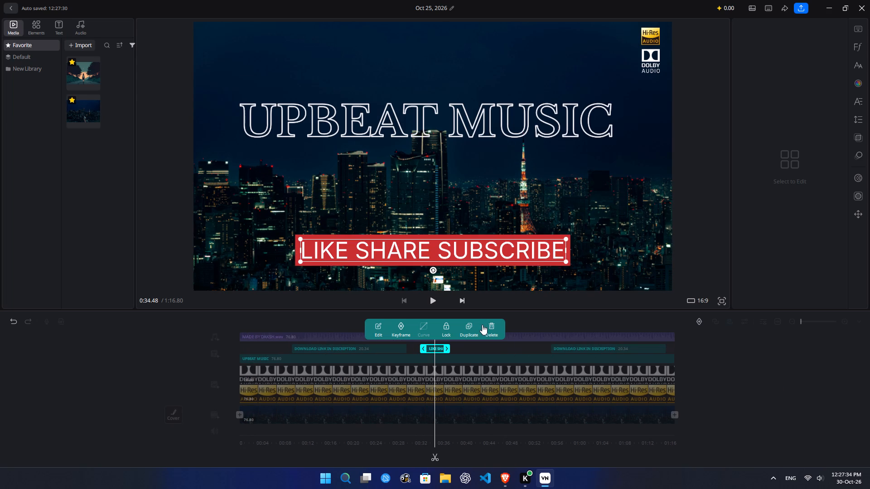
click(490, 250)
drag(815, 61, 795, 63)
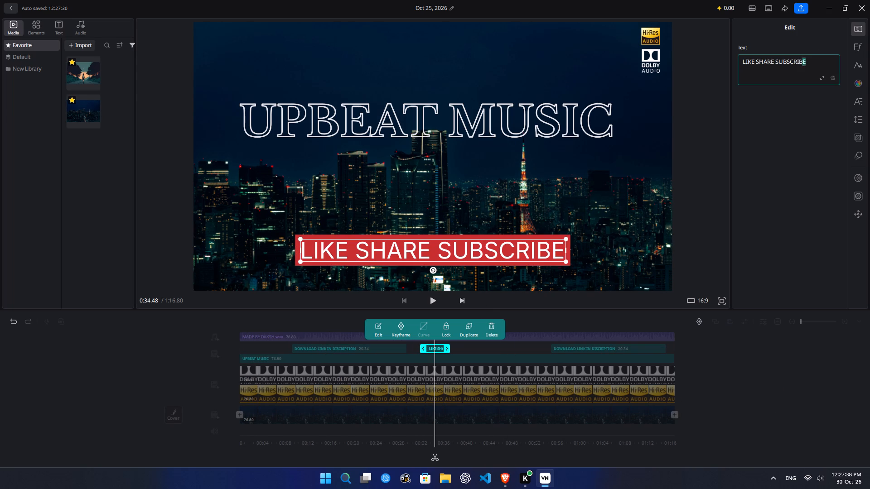
drag(795, 63, 741, 62)
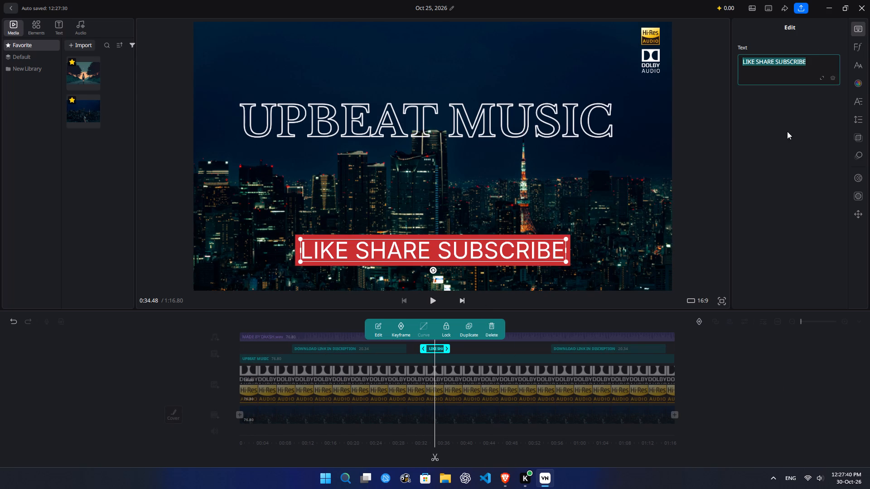
key(ctrl+c)
click(817, 66)
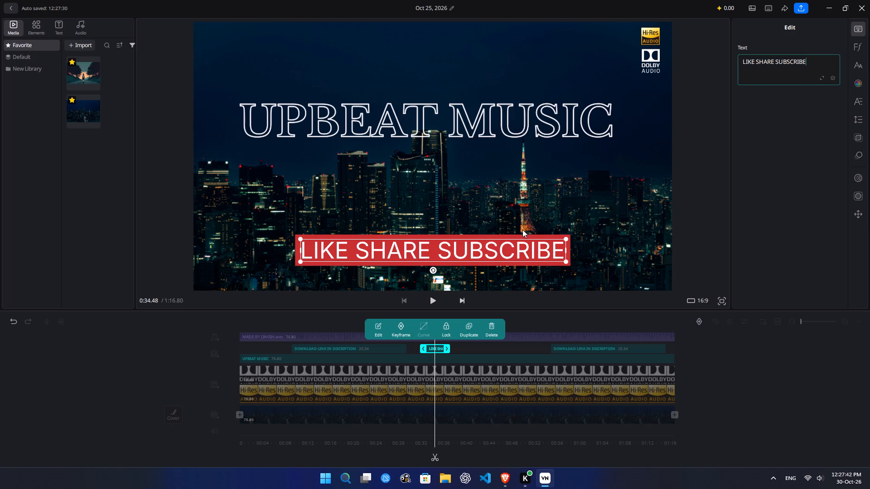
click(491, 331)
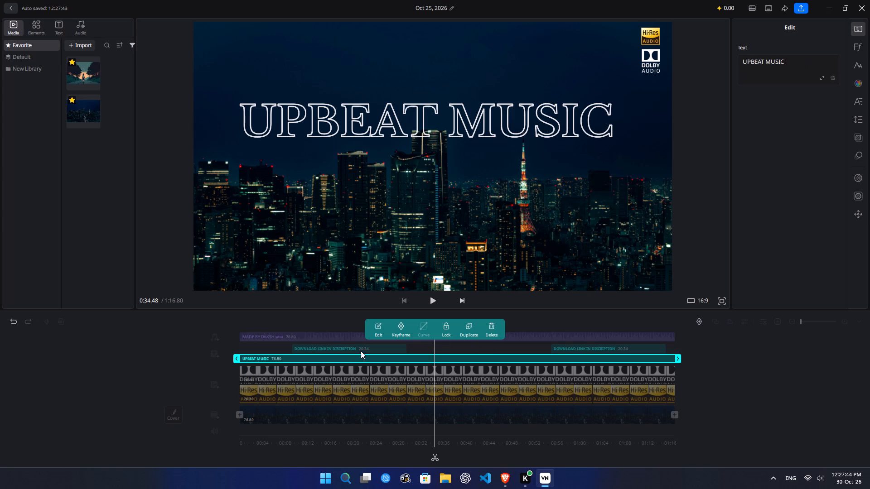
Duplicate the first download caption clip and place one copy between the two download captions, starting at about 32 s.
click(361, 350)
click(471, 331)
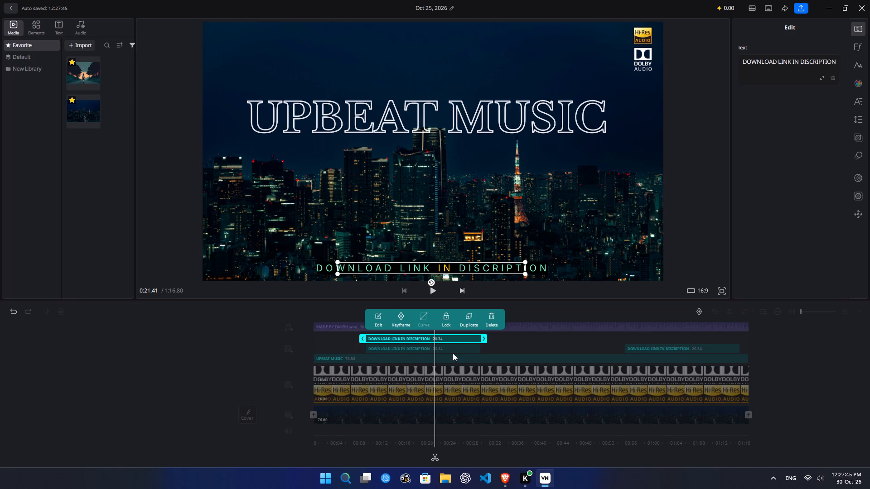
click(453, 350)
drag(449, 350, 576, 343)
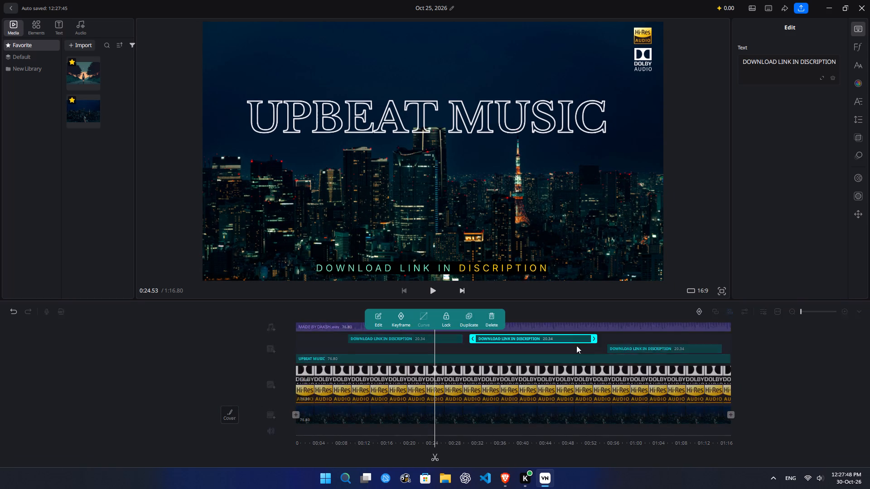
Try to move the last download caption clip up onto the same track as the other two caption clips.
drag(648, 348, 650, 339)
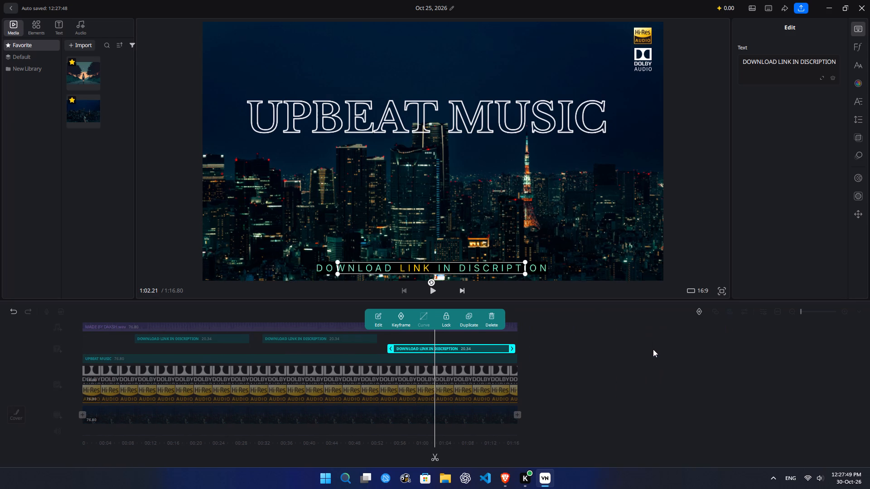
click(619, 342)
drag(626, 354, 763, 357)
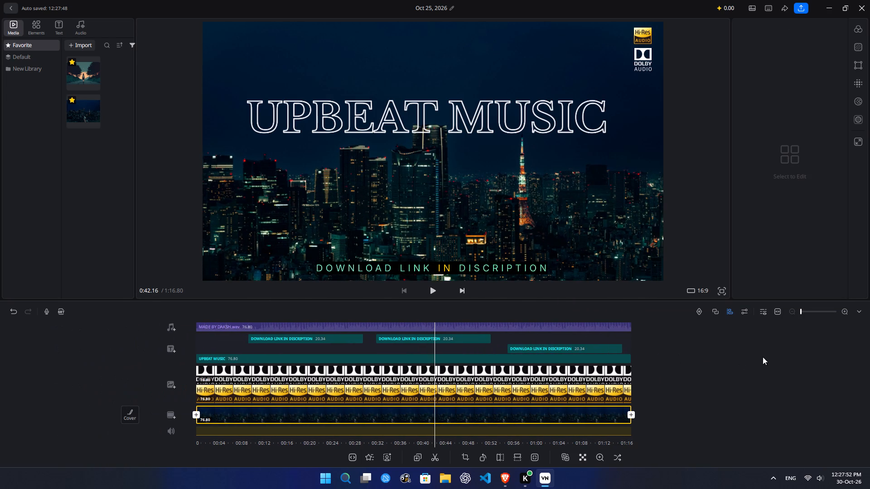
Replace the middle download caption's text with the copied LIKE SHARE SUBSCRIBE.
click(453, 340)
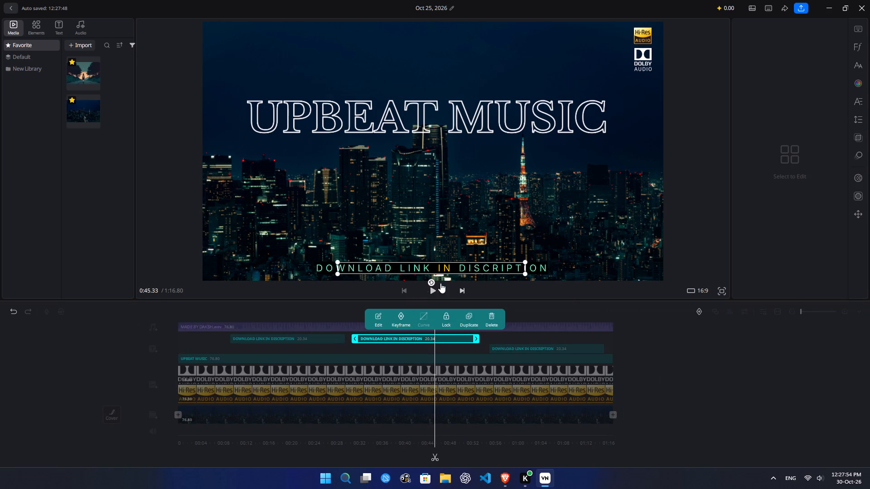
click(477, 271)
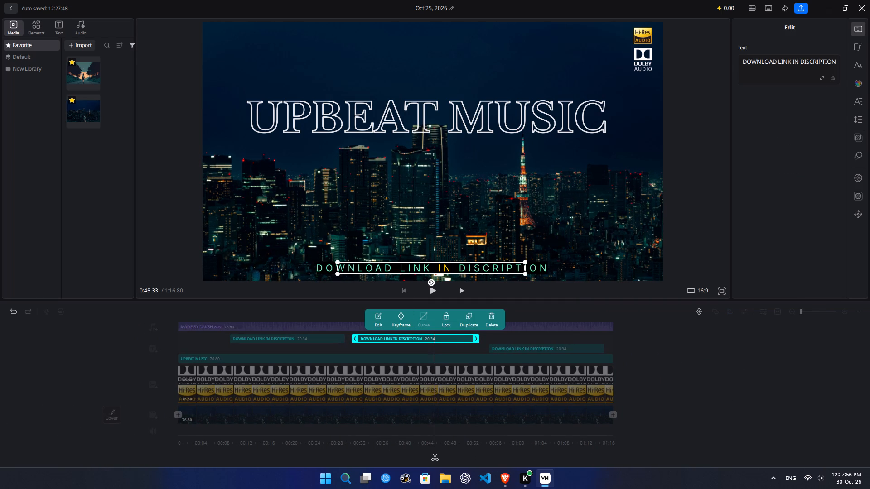
click(836, 63)
key(ctrl+BackSpace)
key(ctrl+BackSpace)
key(ctrl+BackSpace)
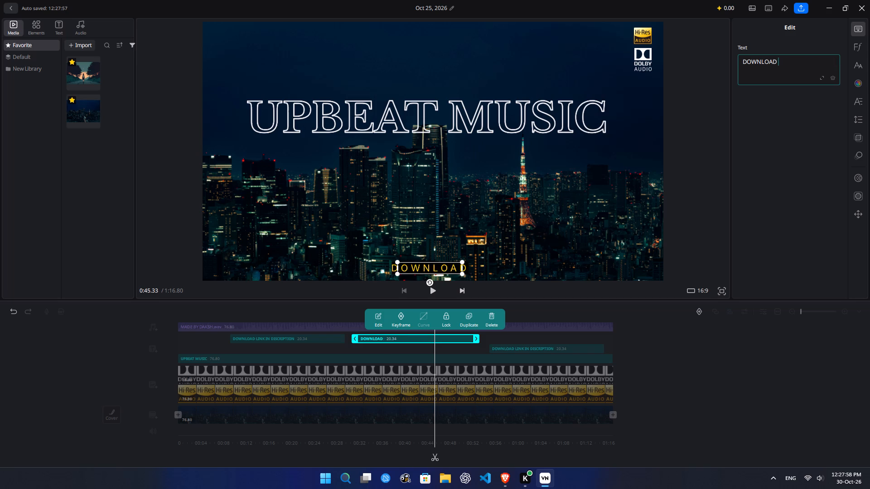
key(ctrl+BackSpace)
key(ctrl+BackSpace)
key(ctrl+v)
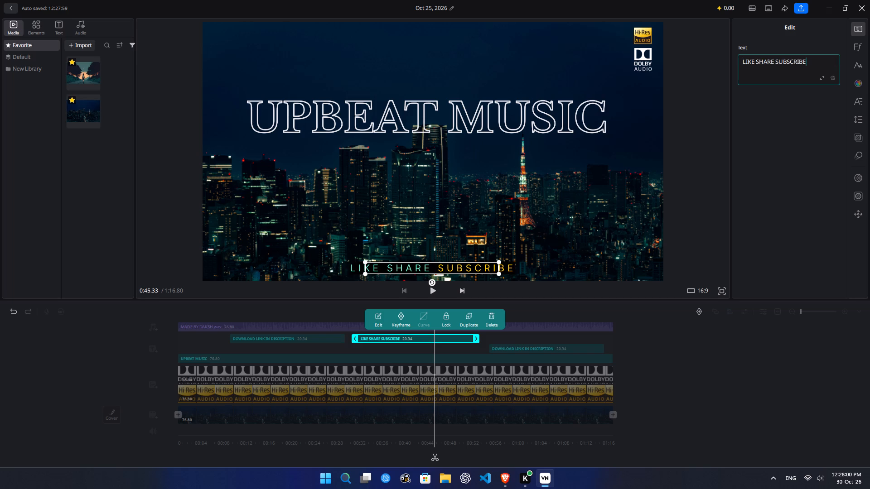
click(672, 352)
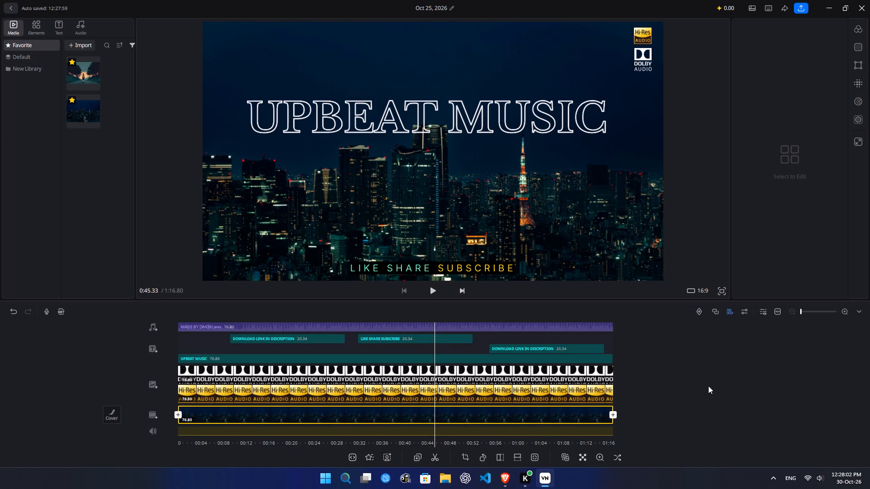
Apply the preset style with white letters on a red background to the middle LIKE SHARE SUBSCRIBE caption.
drag(708, 386, 798, 390)
click(556, 340)
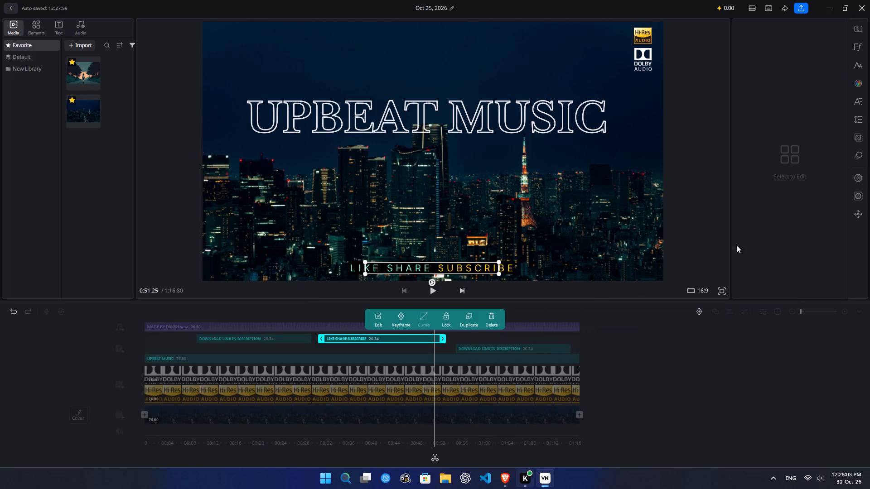
click(857, 65)
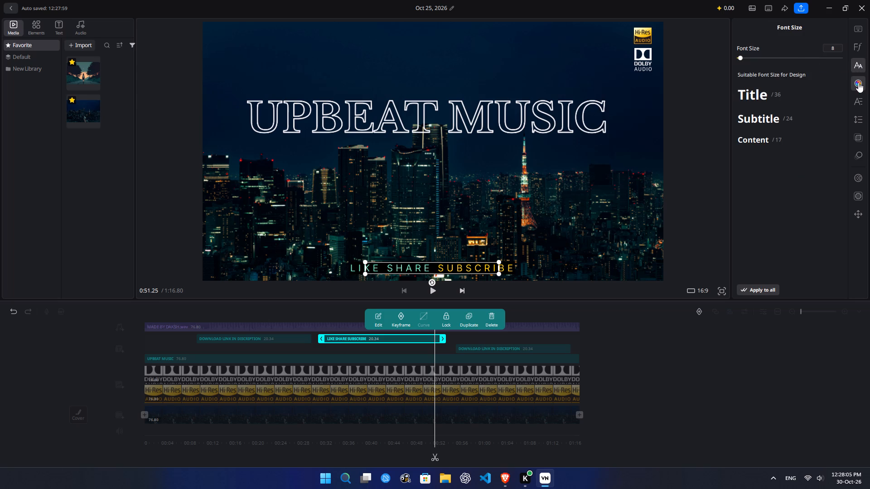
click(858, 82)
click(789, 90)
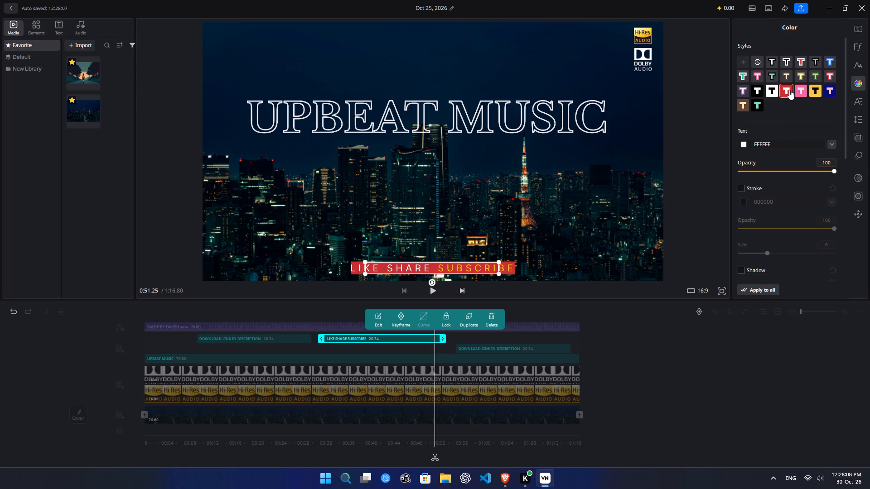
click(646, 346)
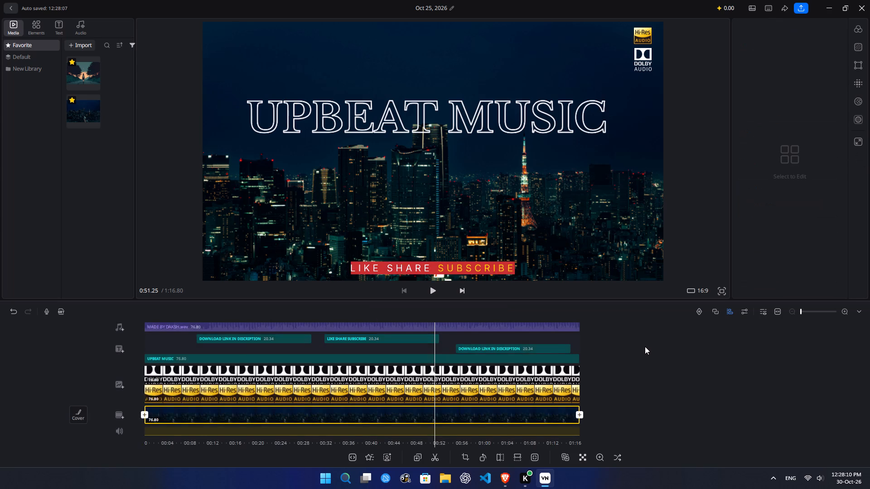
Check the caption clips along the timeline and play the video from the start.
drag(645, 346, 735, 360)
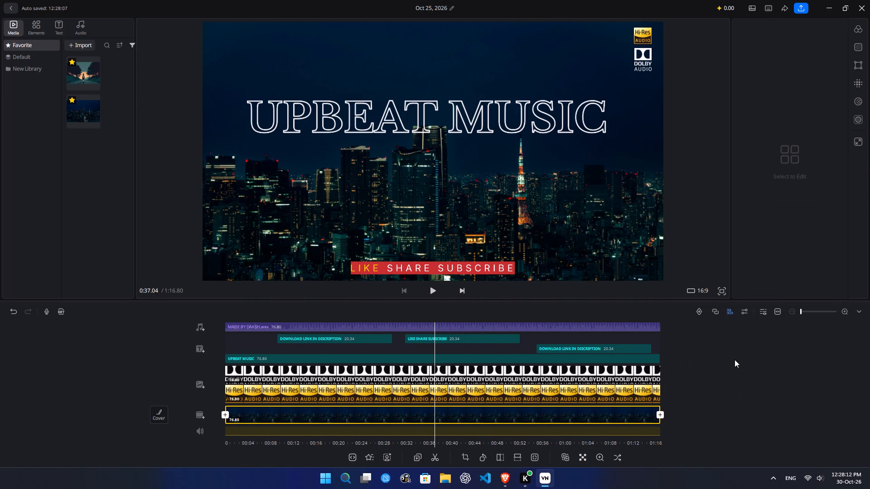
drag(735, 360, 746, 363)
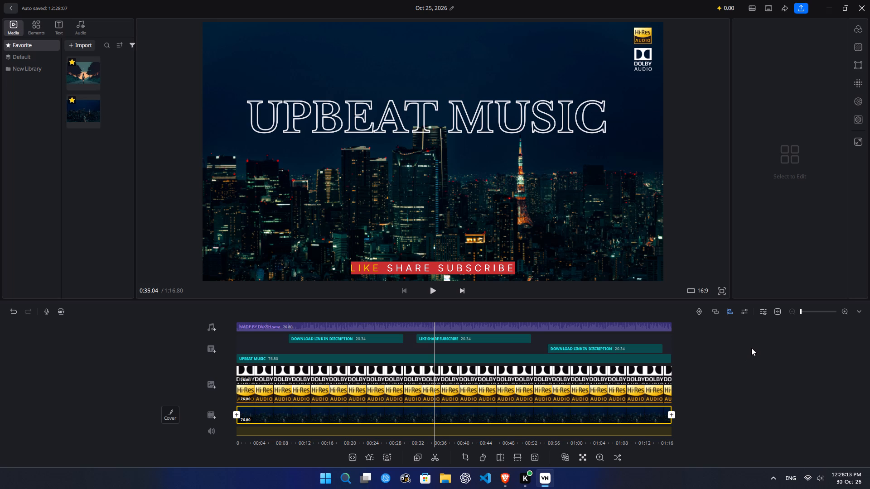
click(384, 337)
click(629, 349)
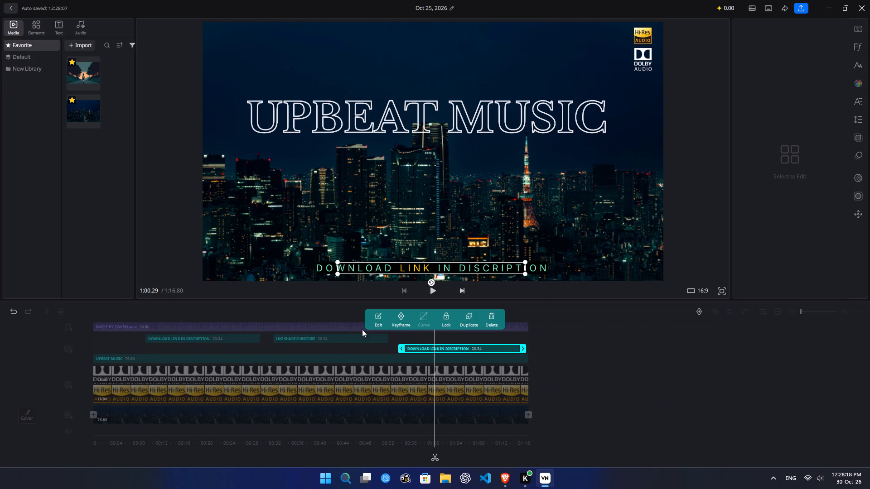
click(326, 338)
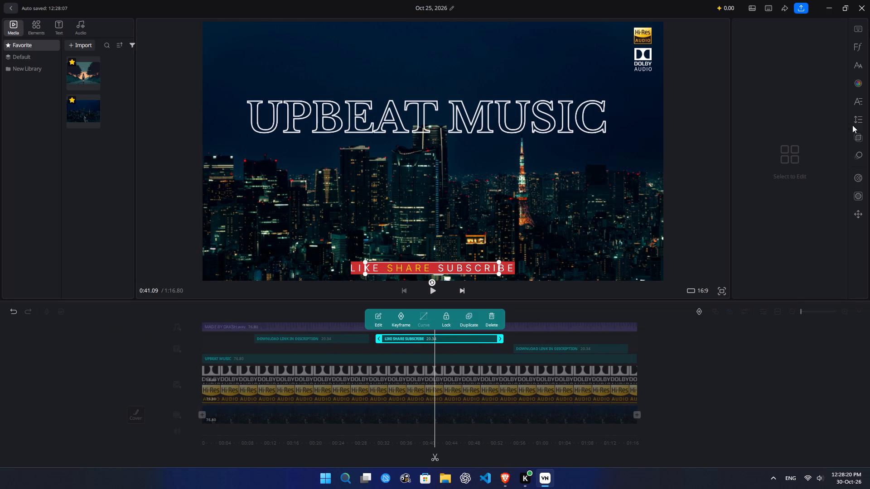
click(732, 369)
drag(710, 380, 869, 375)
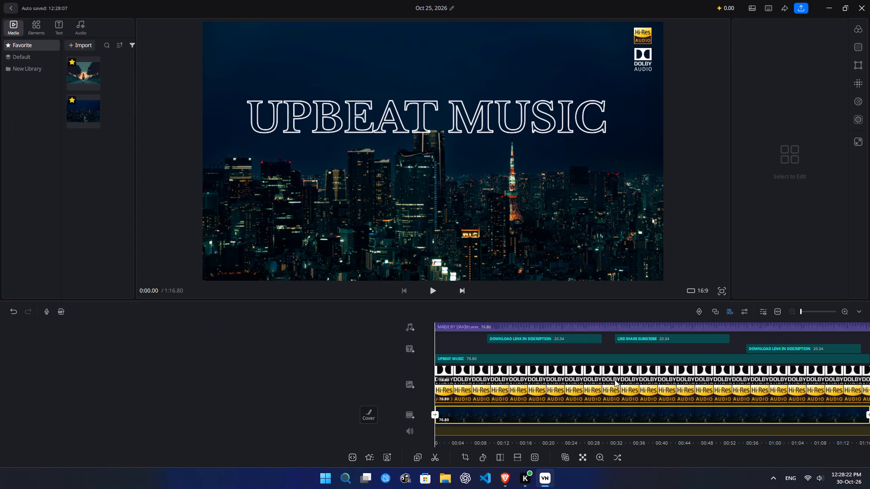
click(431, 287)
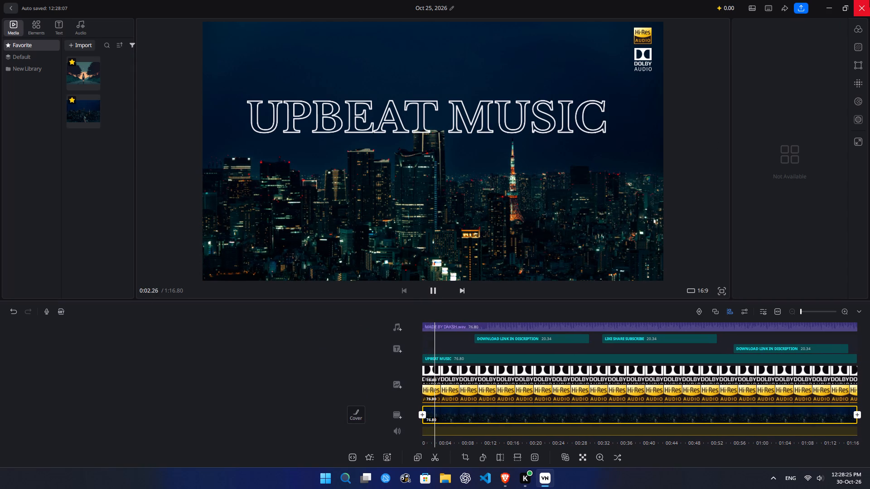
Move the last download caption clip up onto the same track as the other two caption clips.
click(704, 345)
drag(740, 349, 741, 346)
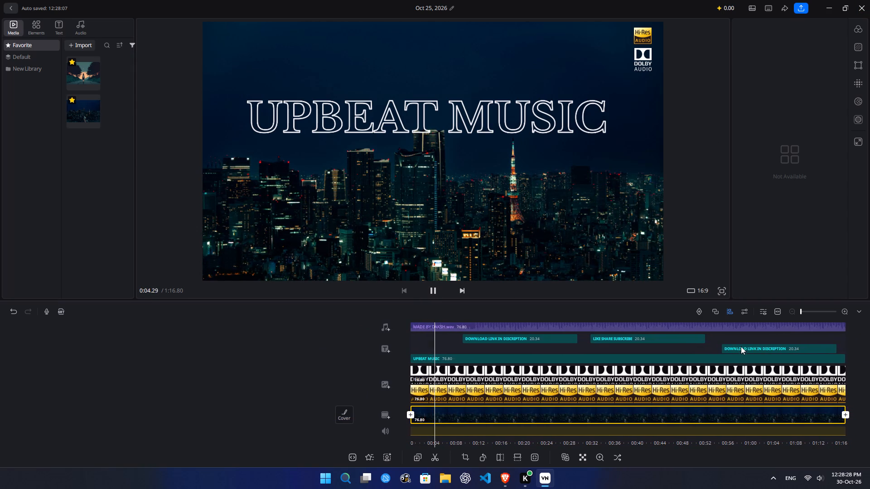
drag(741, 346, 740, 339)
drag(506, 350, 506, 340)
click(585, 362)
Play the video from the start through to the LIKE SHARE SUBSCRIBE caption to review the captions.
drag(594, 358, 869, 367)
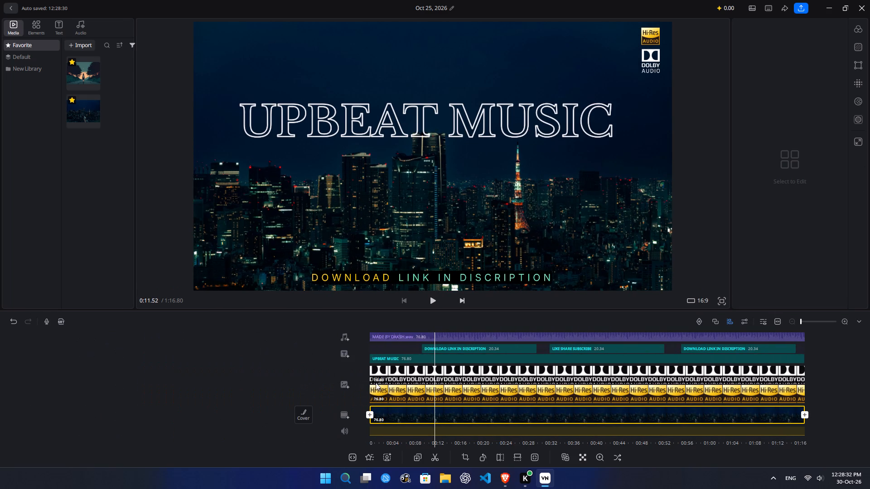
drag(246, 371, 367, 375)
click(434, 301)
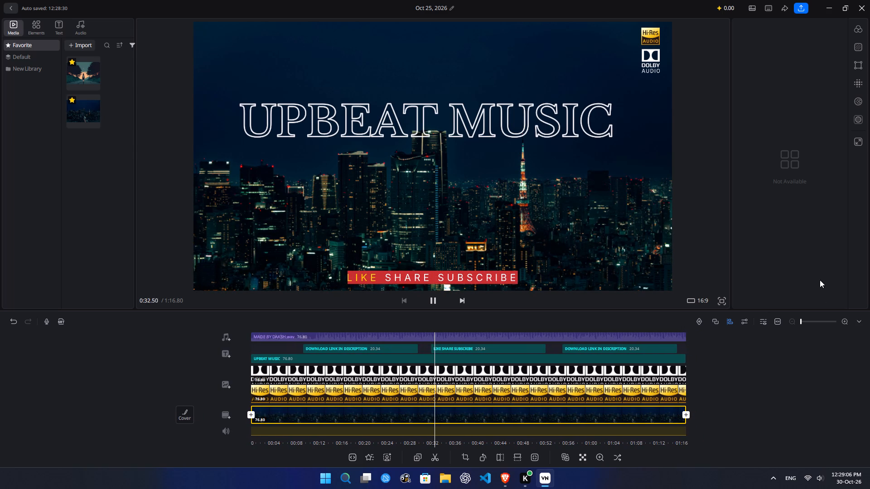
key(space)
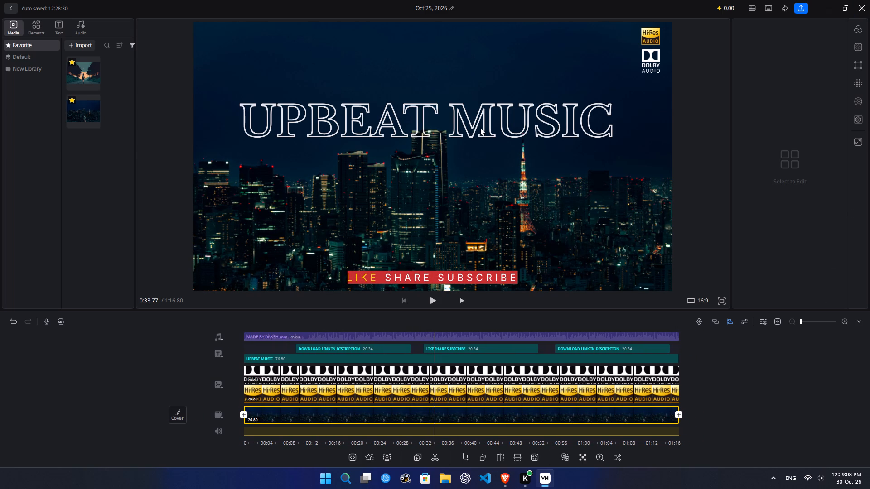
Enlarge the UPBEAT MUSIC title slightly and move it up into the dark sky above the skyline.
click(480, 128)
drag(613, 137, 616, 141)
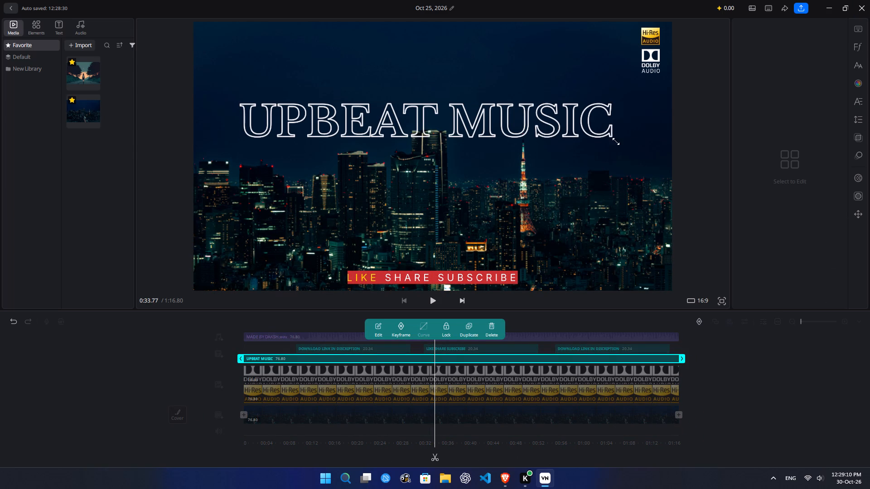
drag(616, 141, 625, 149)
drag(561, 128, 553, 152)
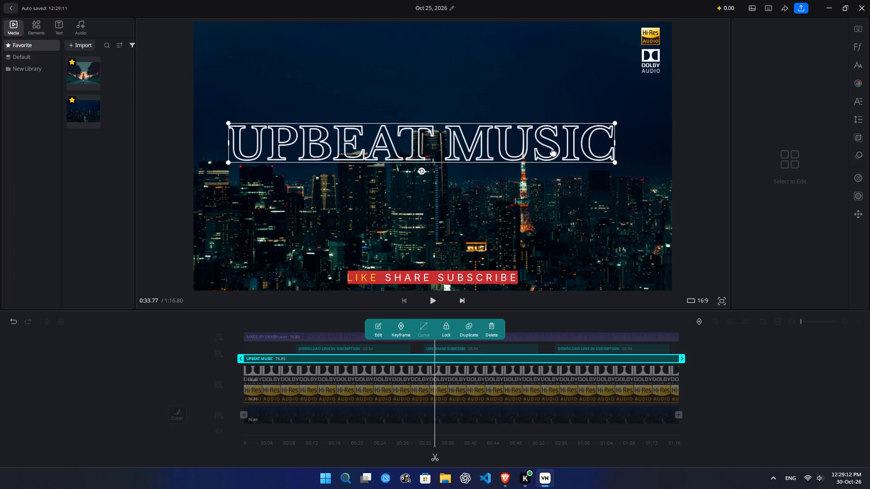
drag(553, 152, 553, 124)
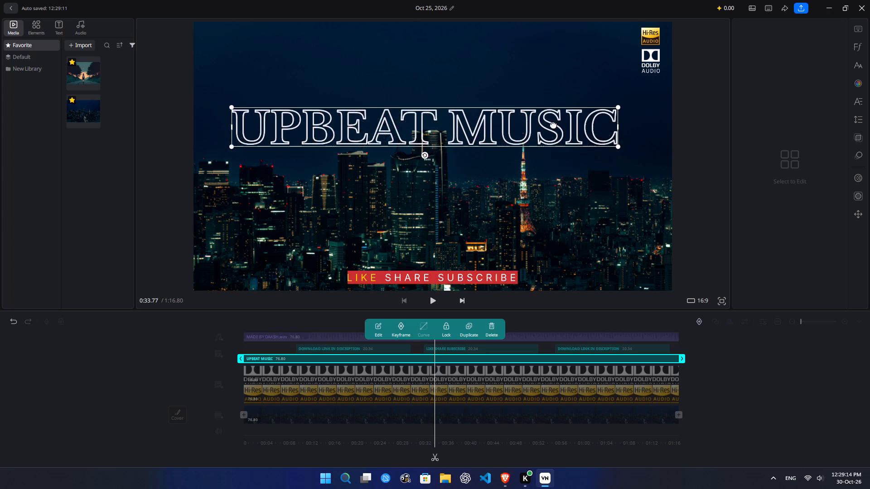
drag(553, 124, 556, 105)
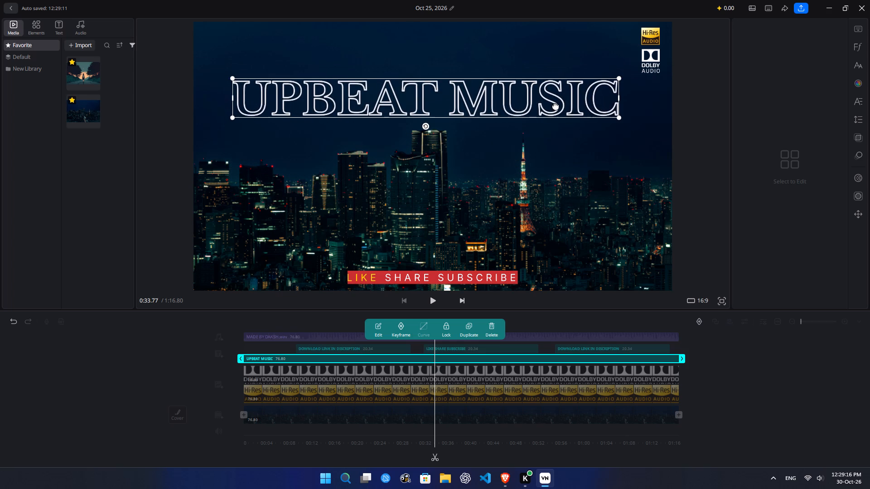
drag(556, 105, 549, 105)
click(749, 176)
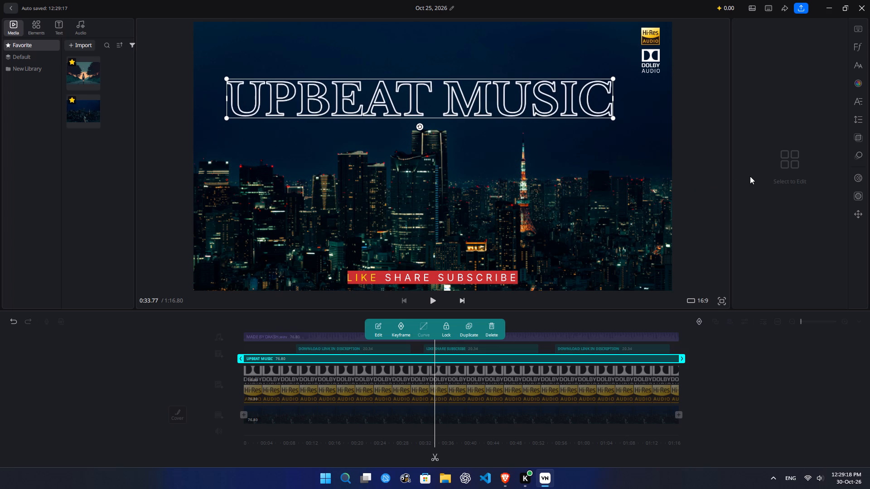
click(710, 230)
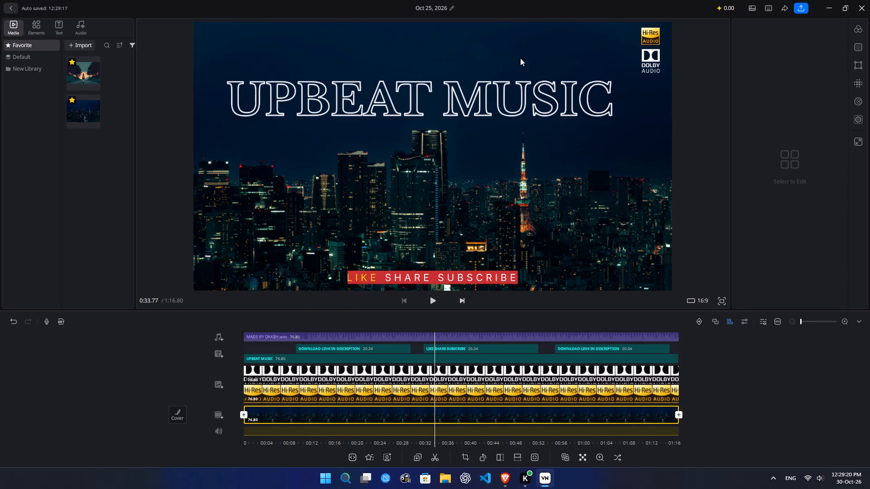
Shift the night-city background clip slightly to the right within the frame.
drag(511, 96, 505, 172)
drag(496, 108, 504, 105)
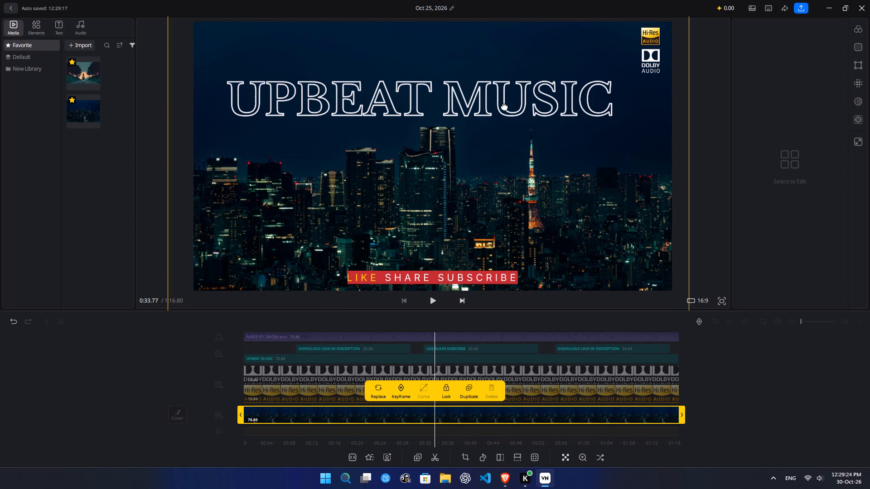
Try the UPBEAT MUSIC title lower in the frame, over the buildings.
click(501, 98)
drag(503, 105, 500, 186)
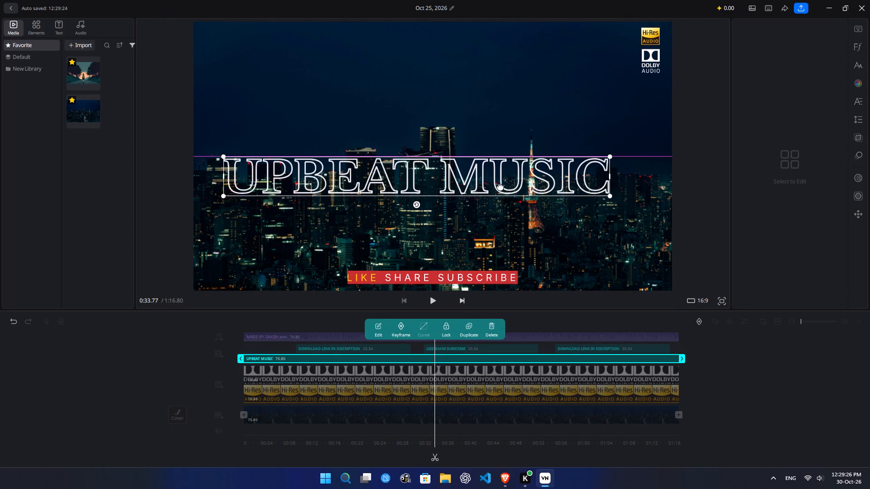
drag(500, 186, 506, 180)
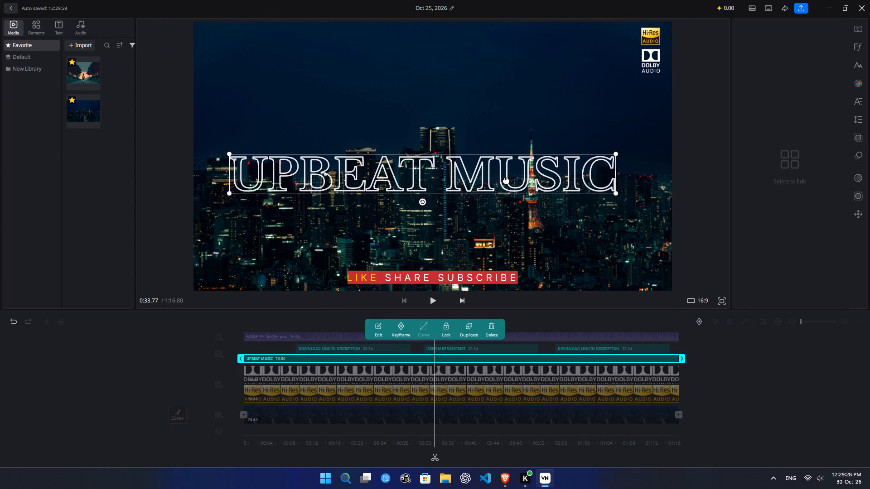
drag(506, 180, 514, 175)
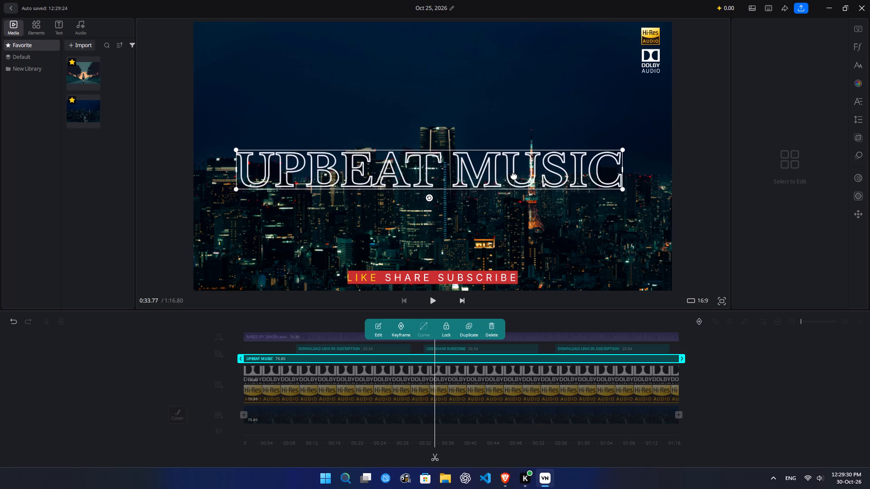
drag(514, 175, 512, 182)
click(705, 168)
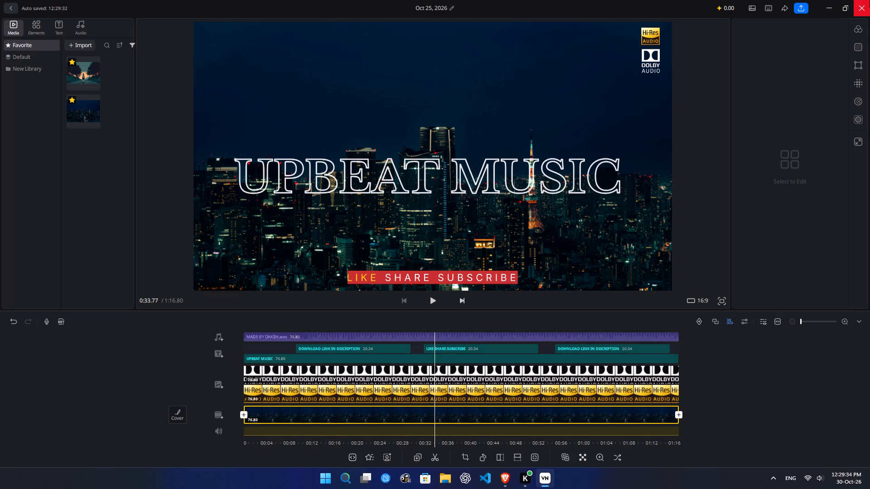
At the start of the timeline, reposition the UPBEAT MUSIC title in the sky above the skyline, centred horizontally.
drag(92, 369, 188, 374)
drag(233, 384, 384, 391)
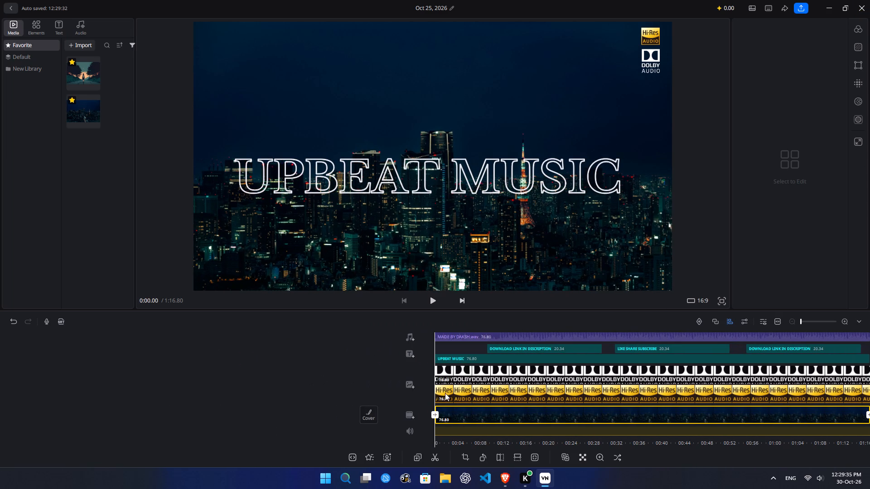
click(439, 189)
drag(451, 192, 454, 255)
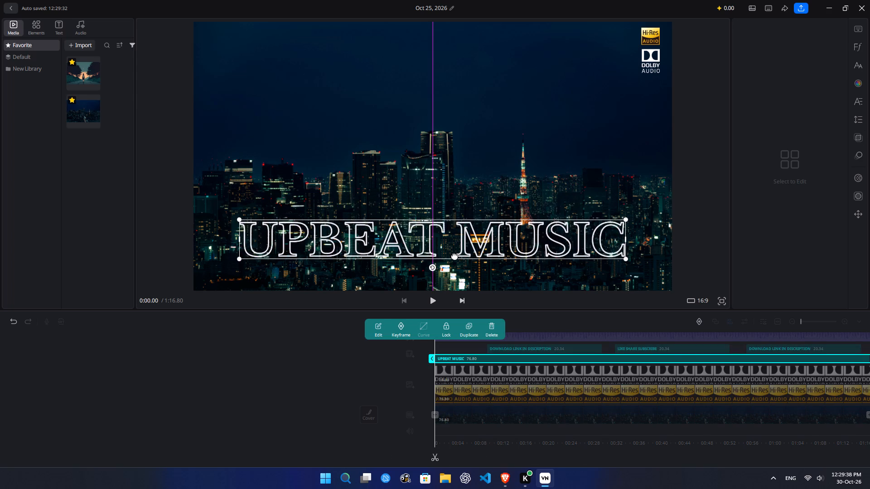
drag(454, 255, 462, 125)
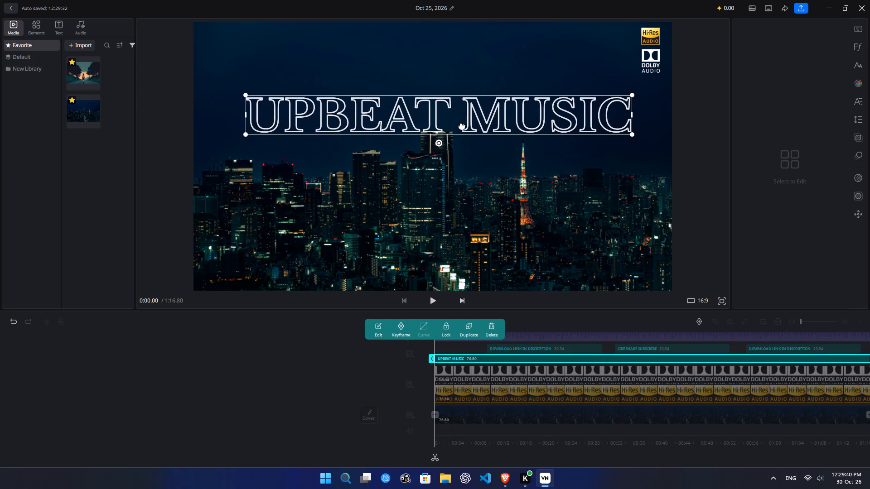
drag(462, 125, 459, 105)
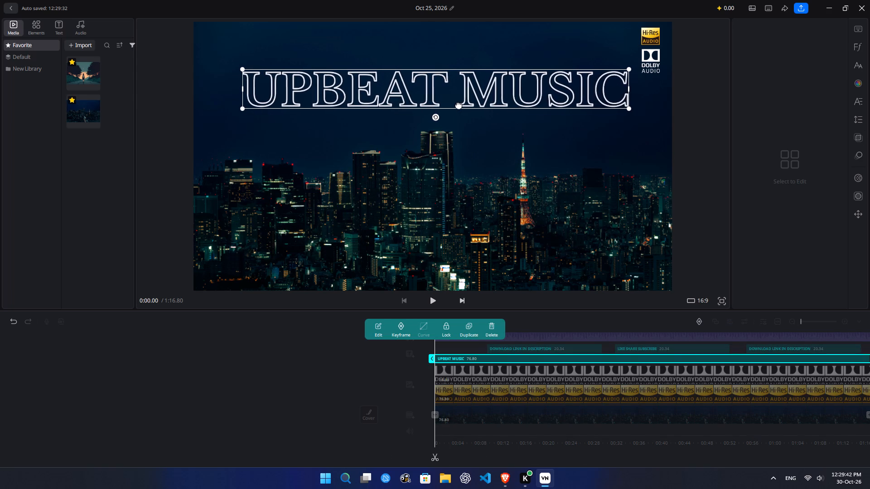
drag(459, 105, 457, 105)
click(746, 197)
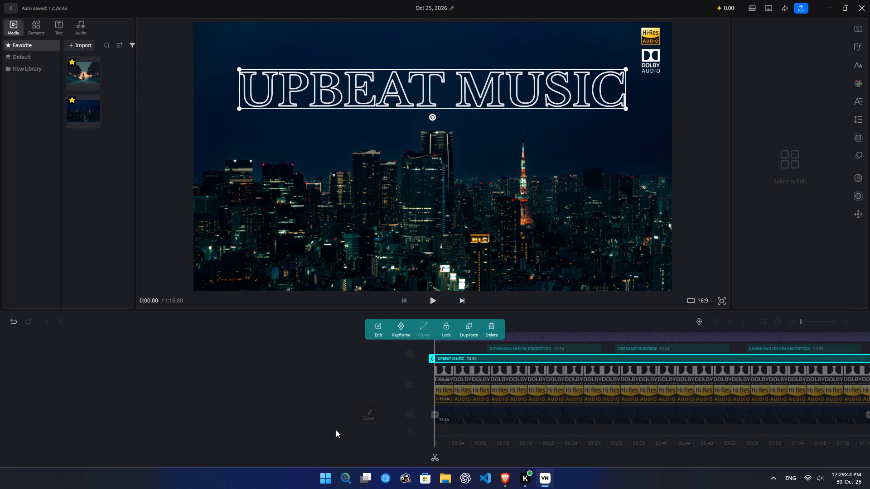
Review the repositioned title and the captions by playing from the start, skimming the rest of the timeline and replaying.
drag(316, 410, 442, 407)
key(space)
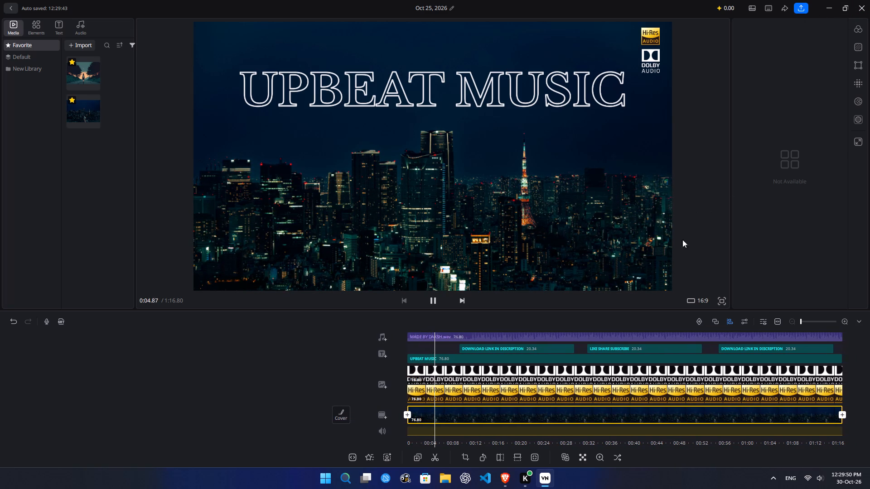
key(space)
drag(649, 324, 481, 325)
drag(669, 417, 297, 443)
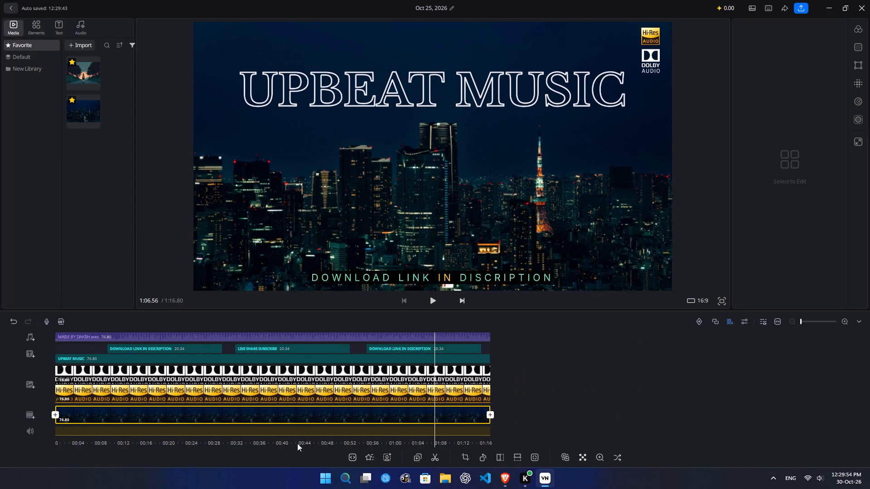
drag(297, 443, 869, 429)
click(338, 357)
key(space)
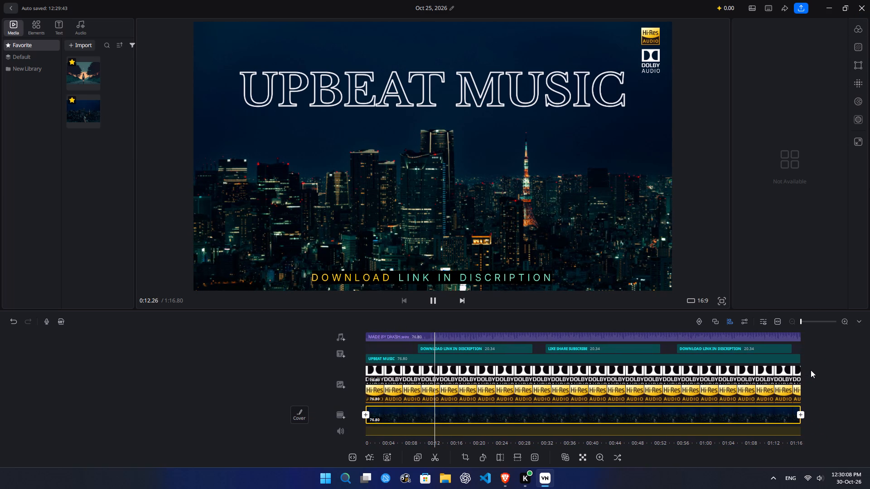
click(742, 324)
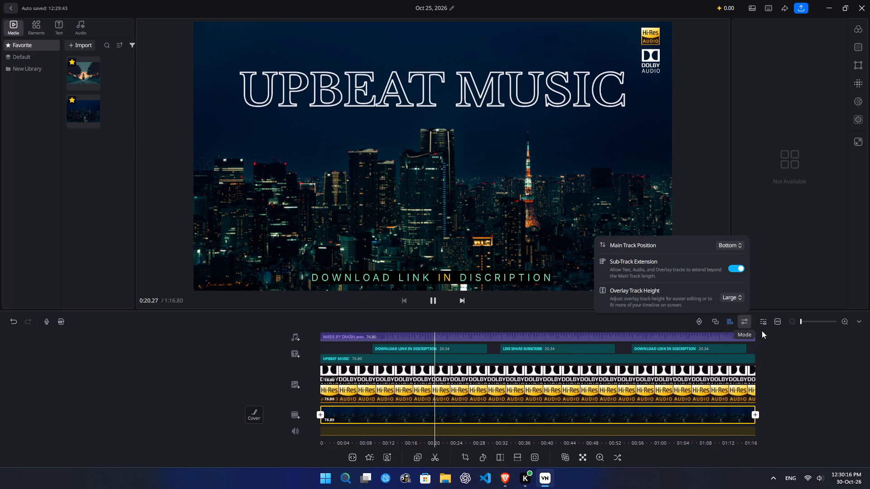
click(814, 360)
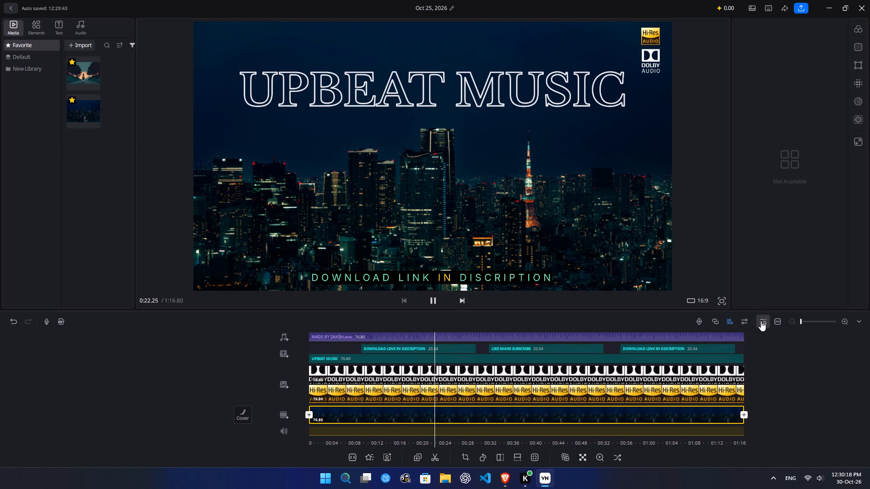
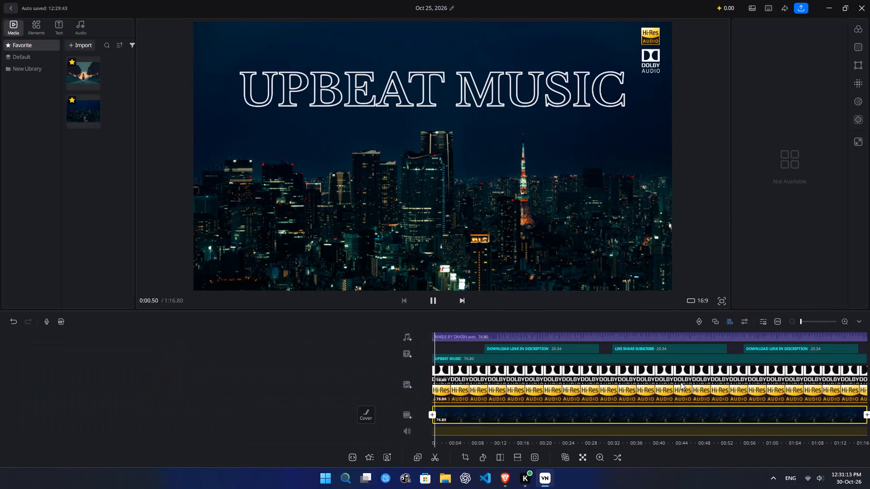
Set the UPBEAT MUSIC title's blending to the Color mode beside Screen, giving it a cyan outline.
key(space)
drag(333, 373, 474, 373)
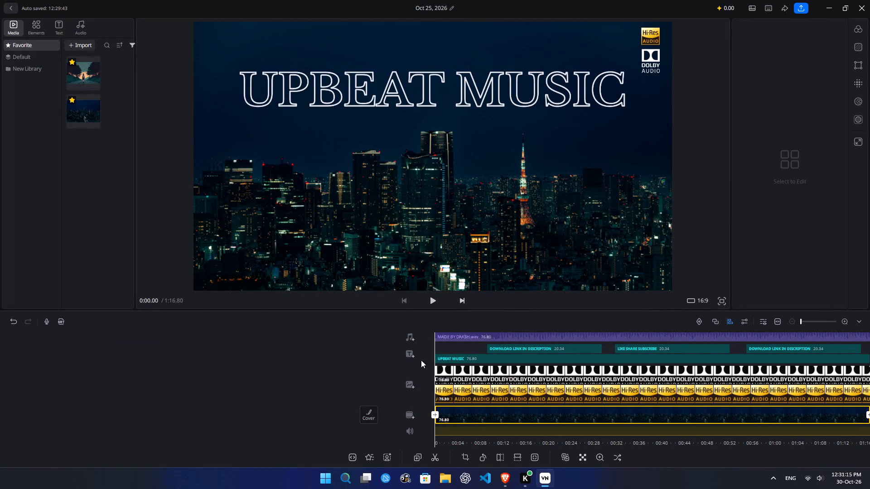
drag(427, 374, 515, 384)
click(528, 90)
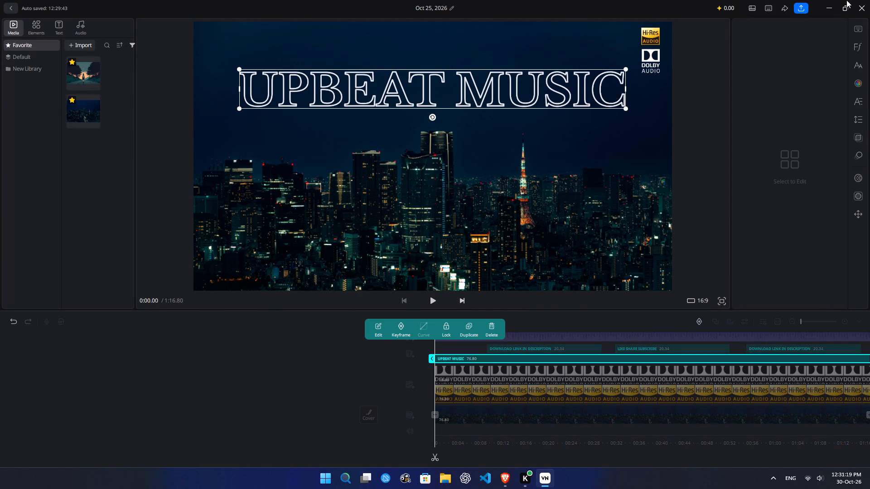
click(863, 136)
click(772, 111)
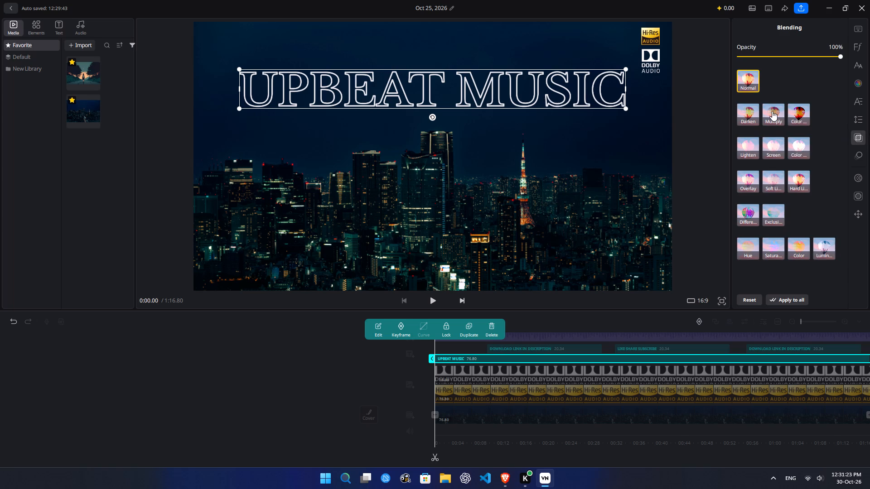
click(746, 114)
click(806, 117)
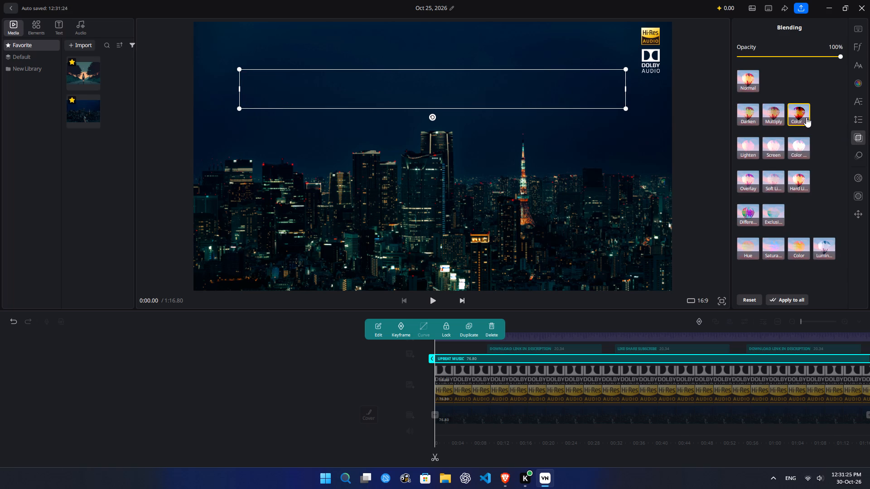
click(778, 150)
click(800, 150)
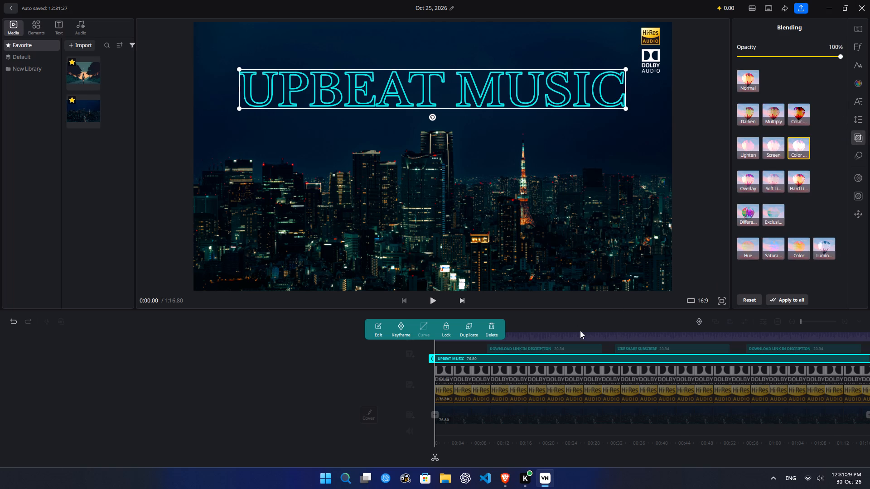
click(287, 385)
Review the recoloured title by playing briefly from the start and skimming the timeline past the subscribe caption.
drag(318, 381, 384, 384)
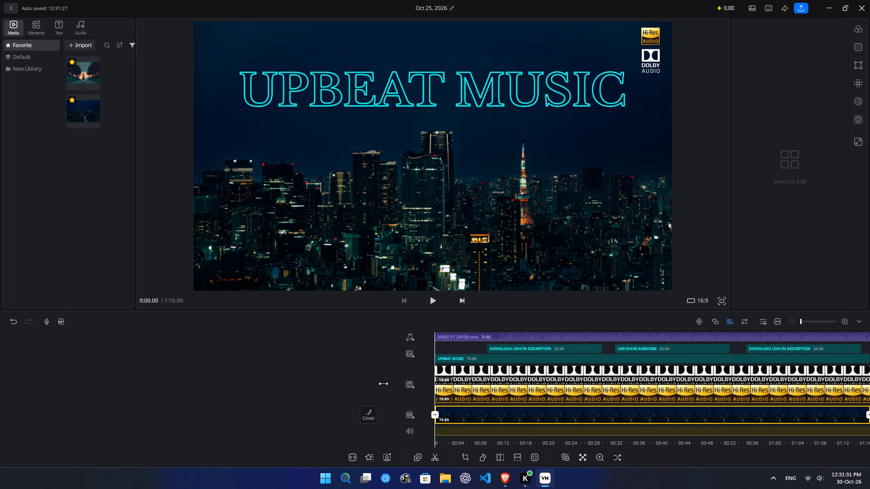
key(space)
key(space)
drag(366, 366, 155, 366)
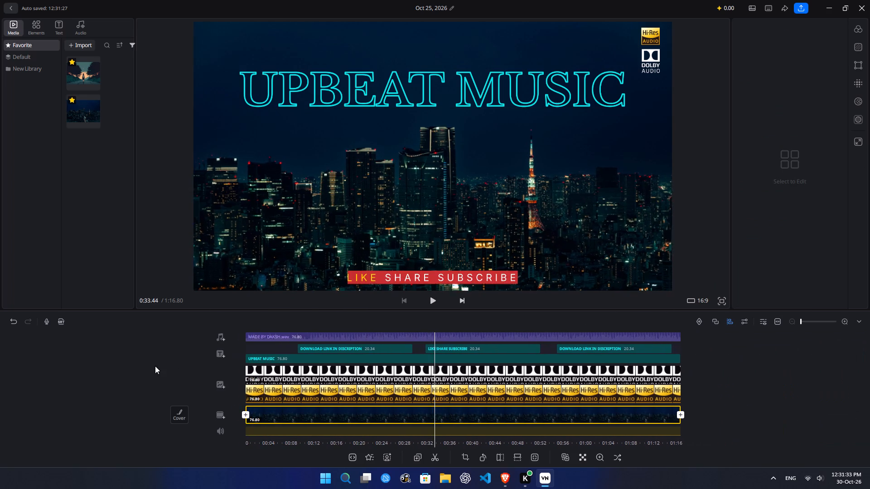
drag(155, 366, 412, 374)
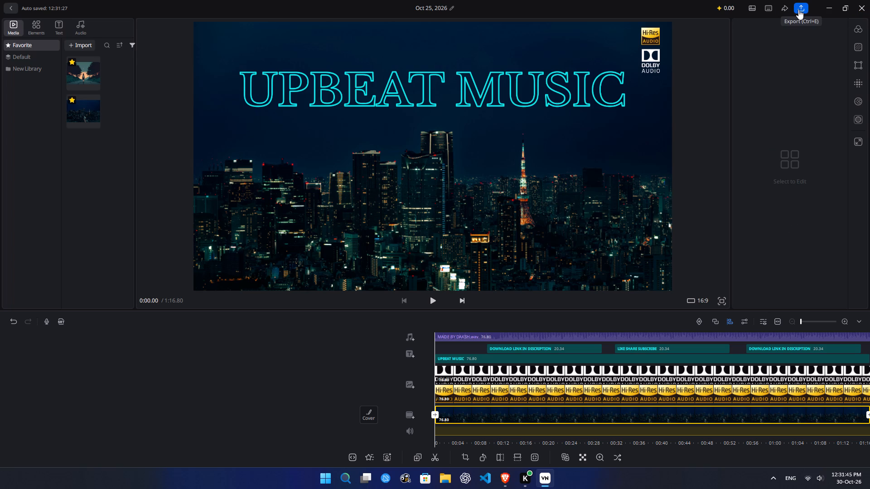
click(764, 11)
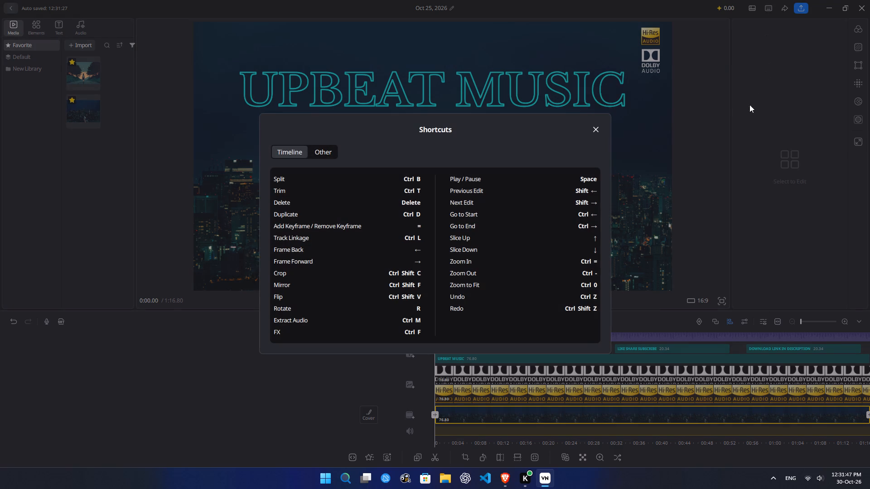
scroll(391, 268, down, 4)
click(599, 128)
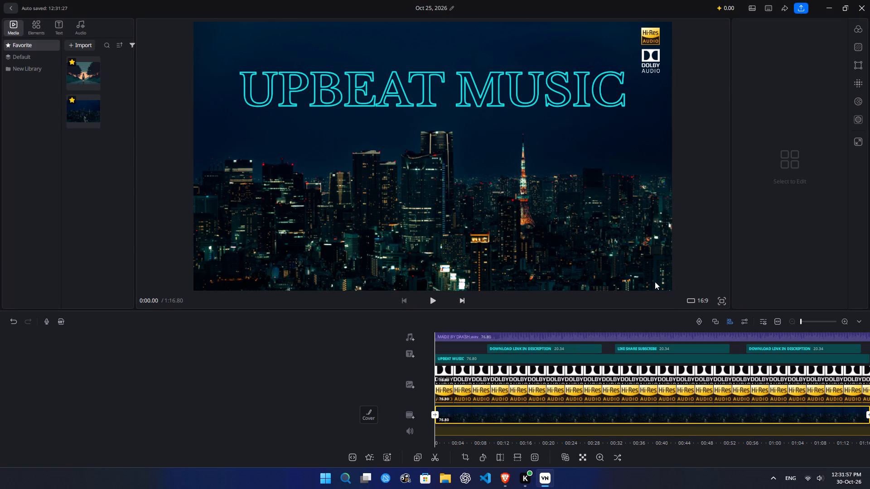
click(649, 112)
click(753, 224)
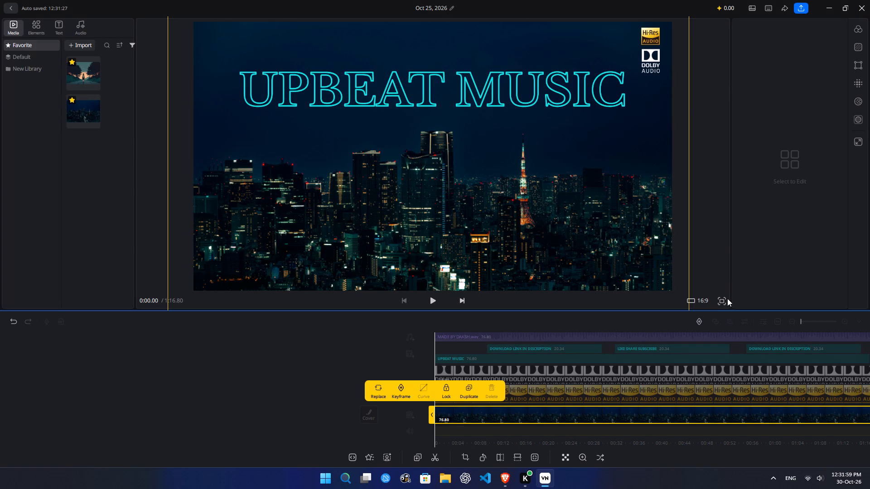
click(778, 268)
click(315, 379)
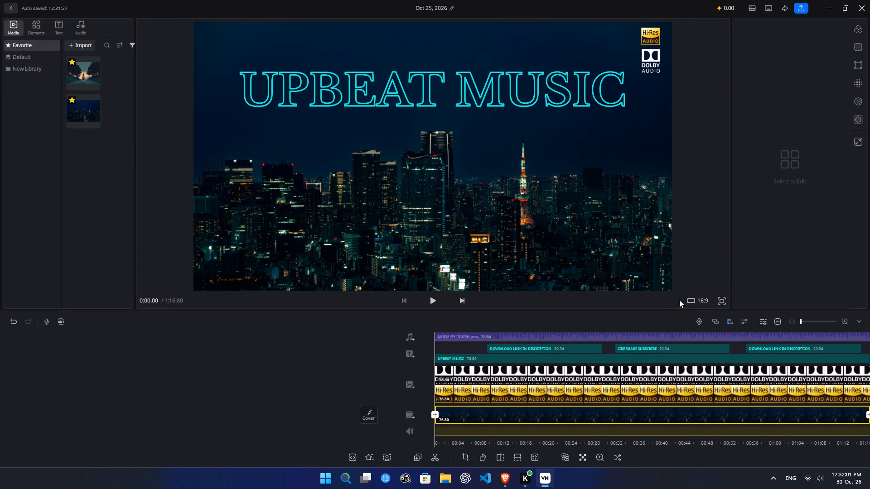
Preview the video full screen, playing the opening and skimming through the title and caption sections.
click(722, 300)
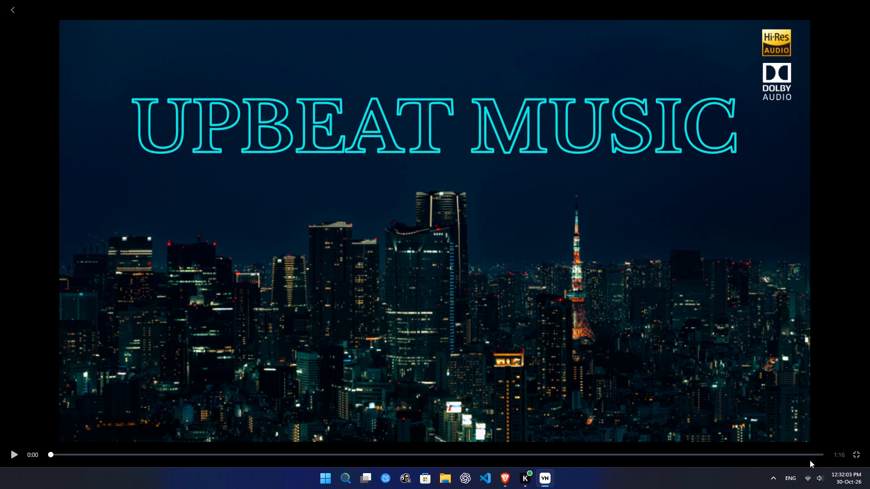
key(space)
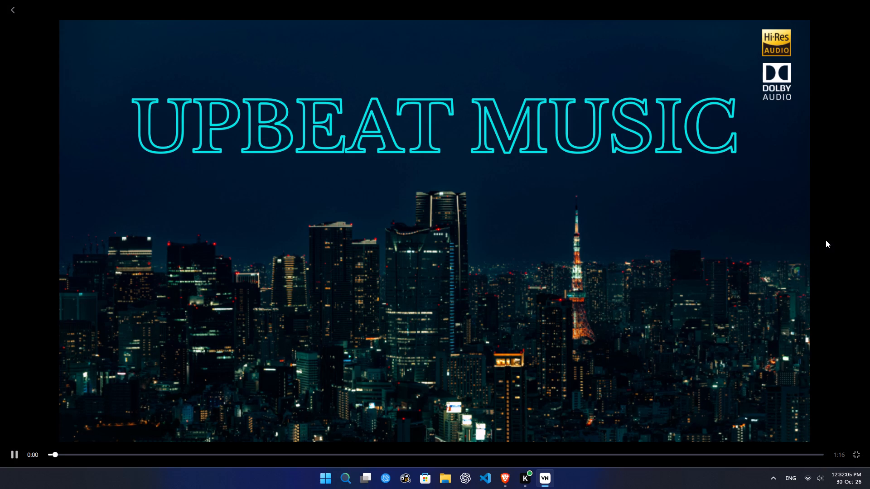
key(space)
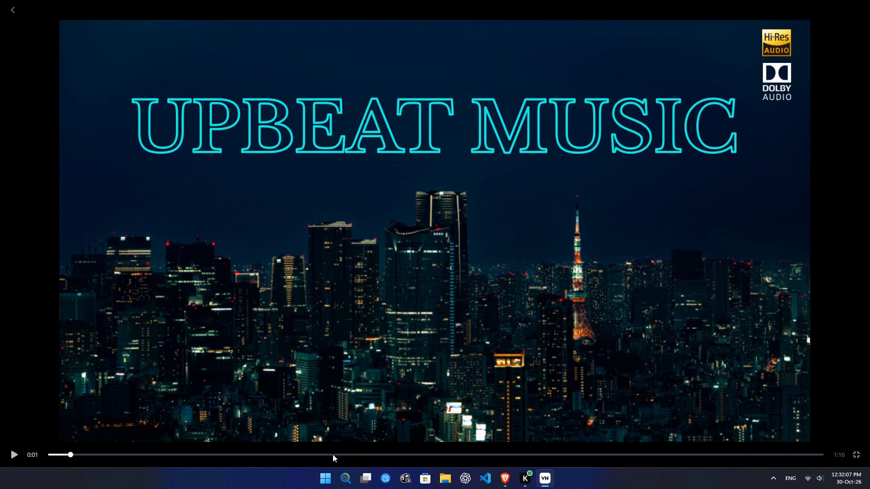
click(332, 455)
drag(332, 454, 166, 451)
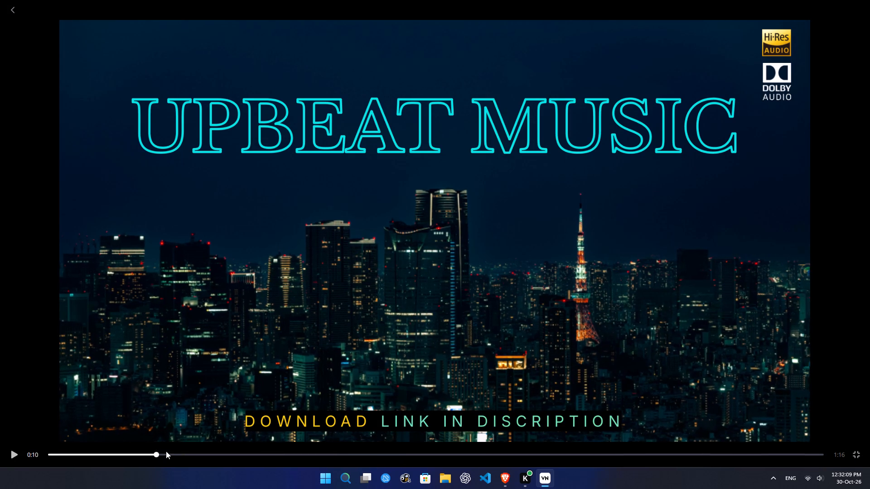
drag(166, 451, 482, 460)
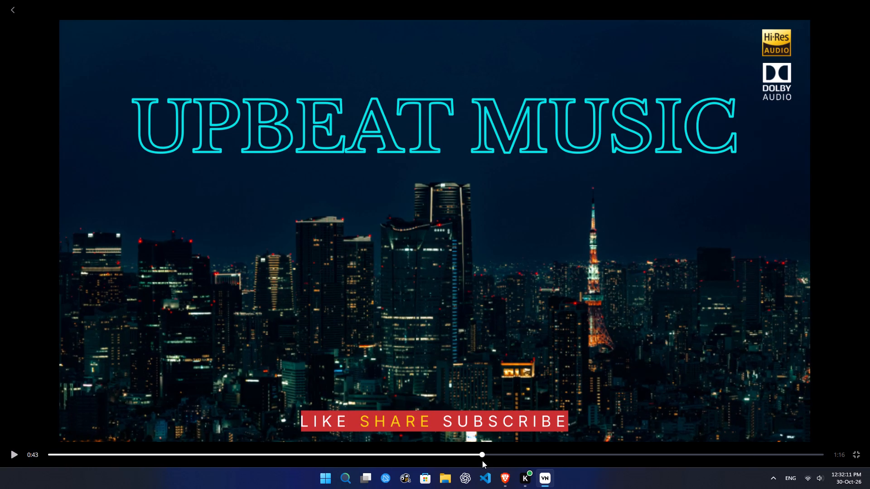
drag(482, 460, 531, 467)
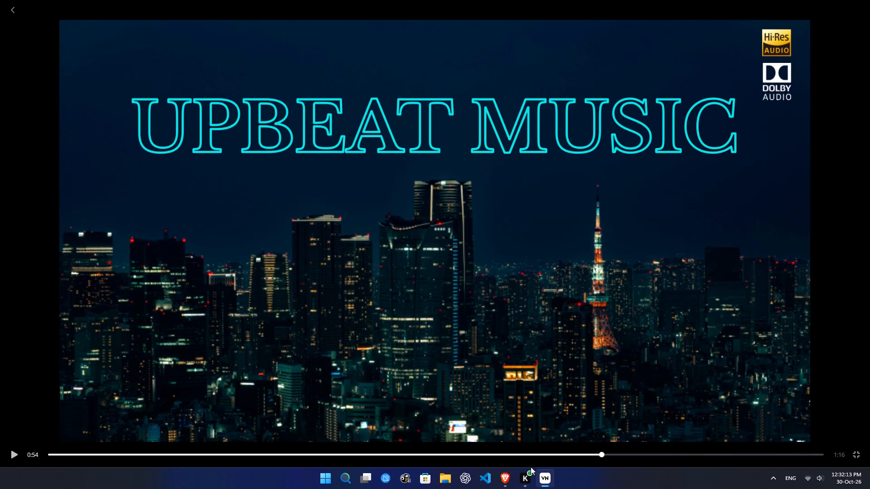
drag(531, 467, 108, 478)
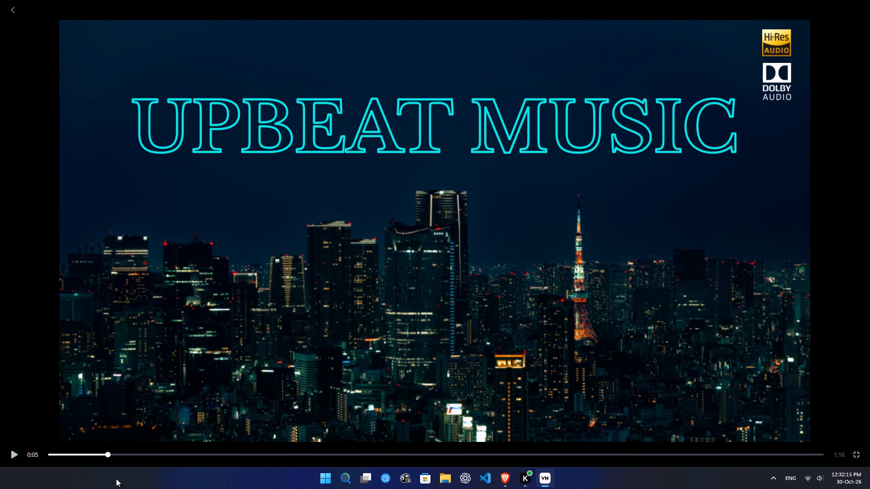
click(837, 262)
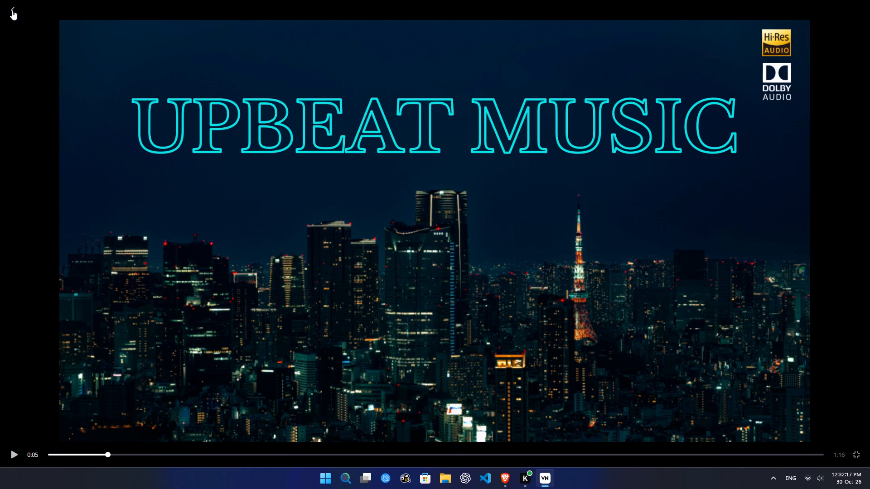
click(12, 10)
Set up the video export with manual quality at 1080p resolution.
click(801, 5)
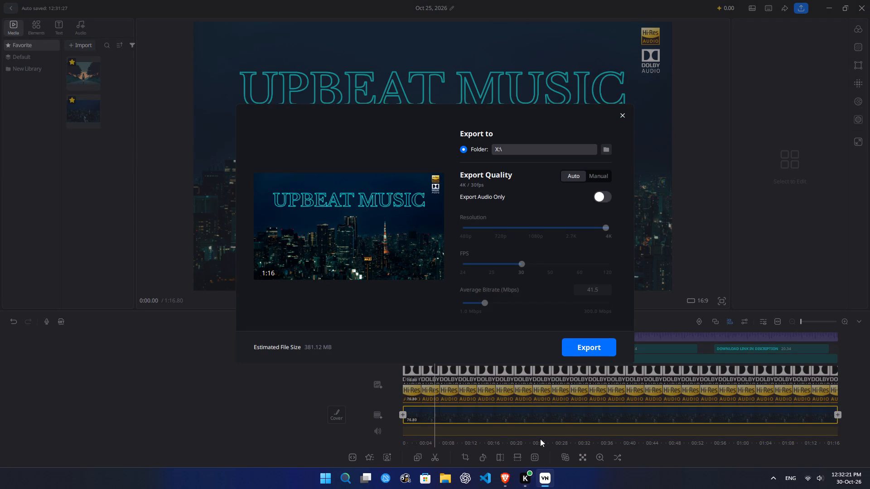
click(593, 174)
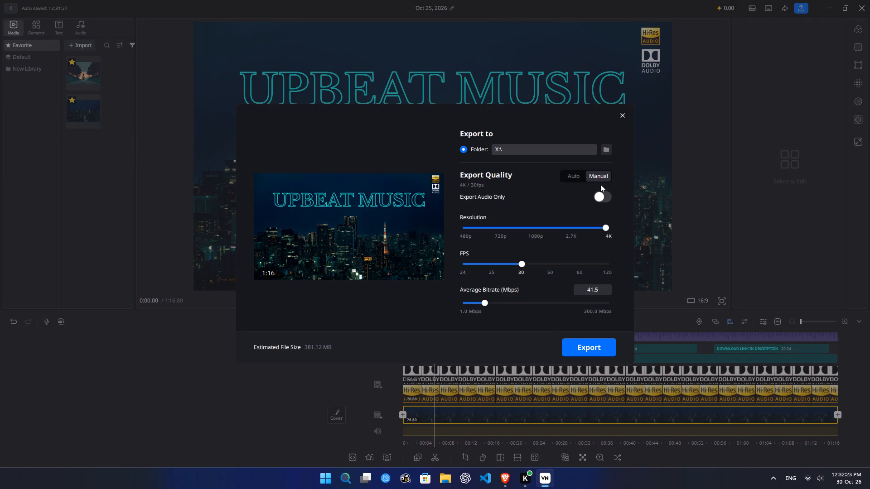
click(534, 228)
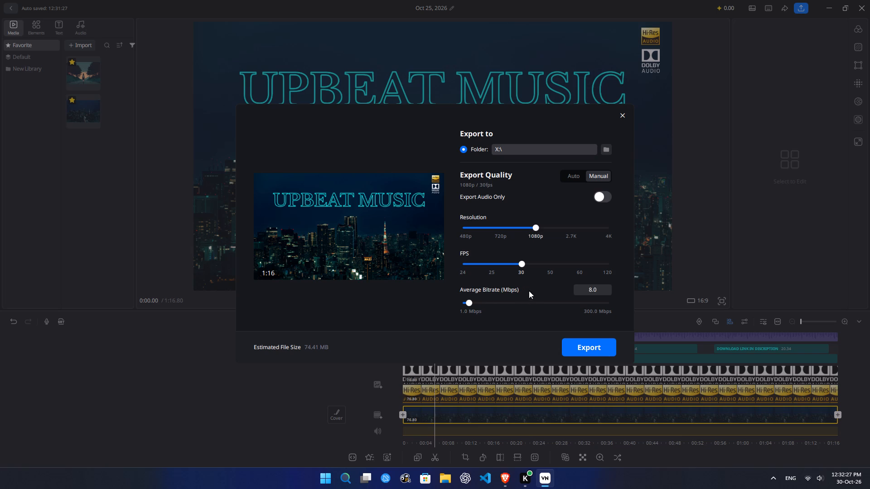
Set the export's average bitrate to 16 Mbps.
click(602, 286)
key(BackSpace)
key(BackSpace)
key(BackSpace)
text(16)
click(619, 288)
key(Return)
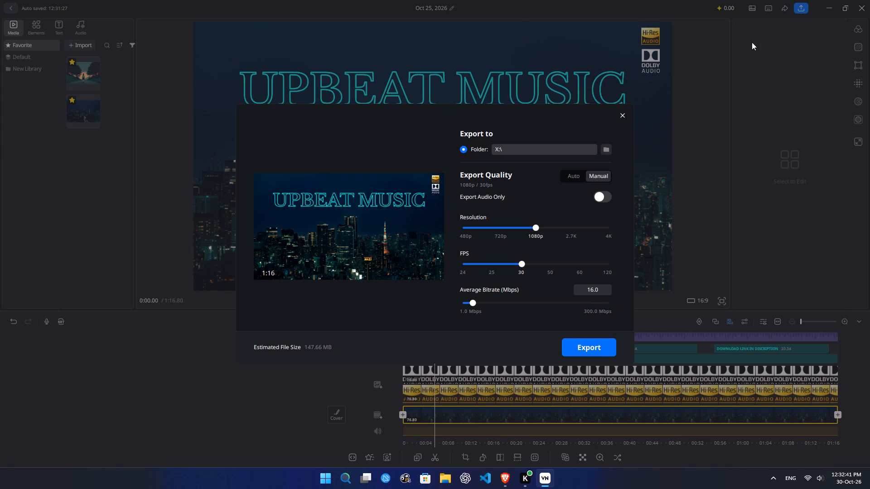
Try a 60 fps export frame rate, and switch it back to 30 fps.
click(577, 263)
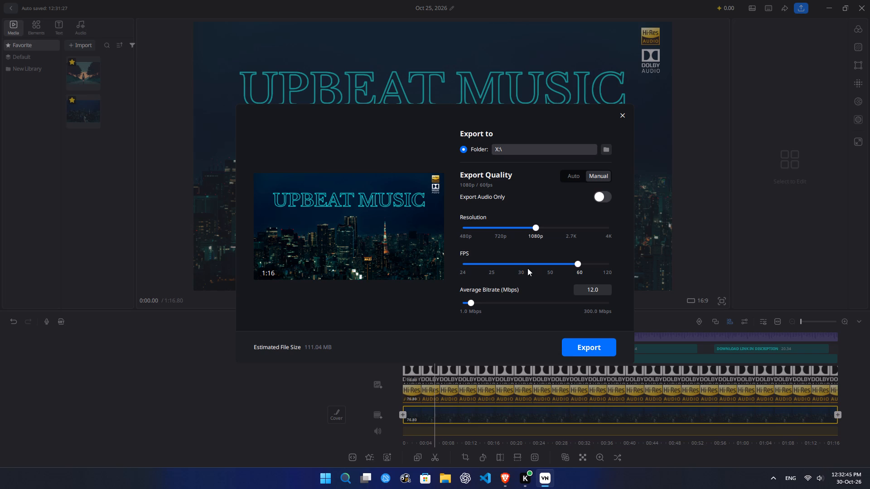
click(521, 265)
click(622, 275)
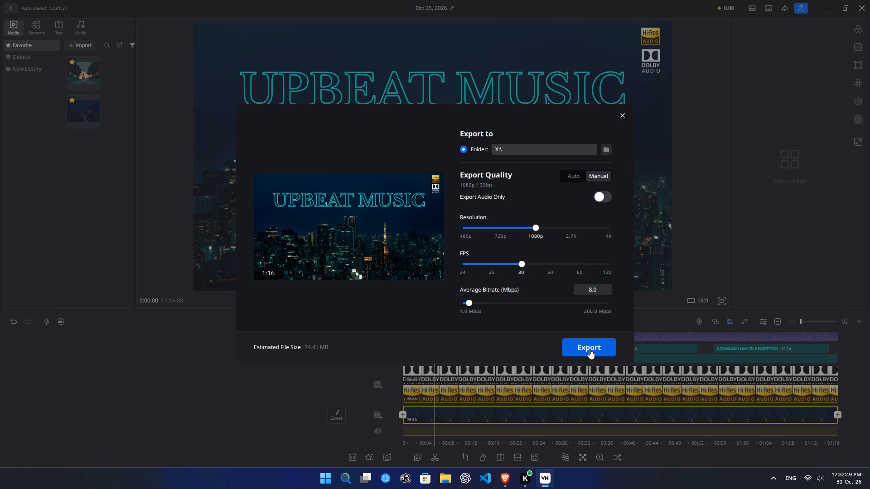
Set the average bitrate to 16 Mbps and export the video to the X:\ folder.
click(602, 290)
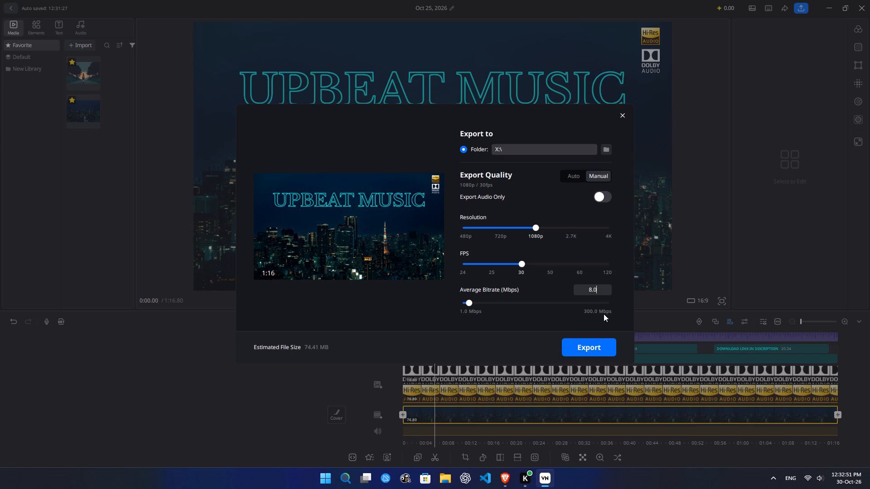
key(BackSpace)
key(BackSpace)
key(BackSpace)
text(16)
key(Return)
click(594, 345)
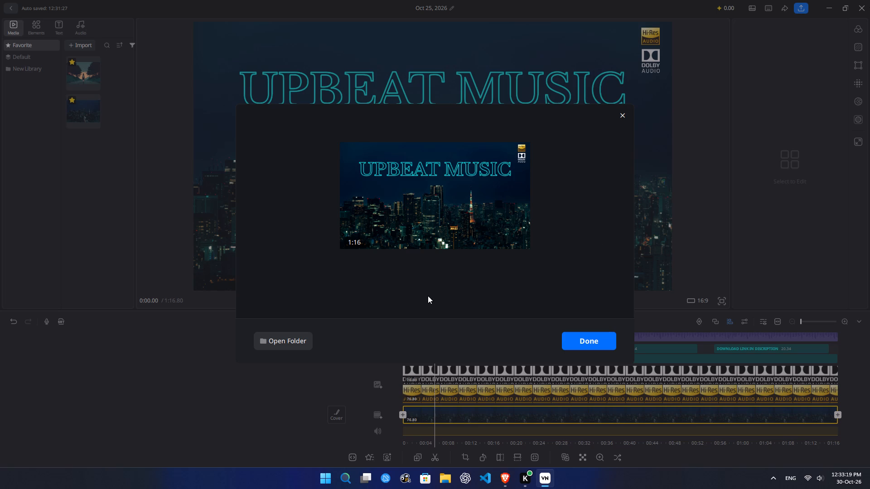
Open the folder containing the exported video.
click(289, 340)
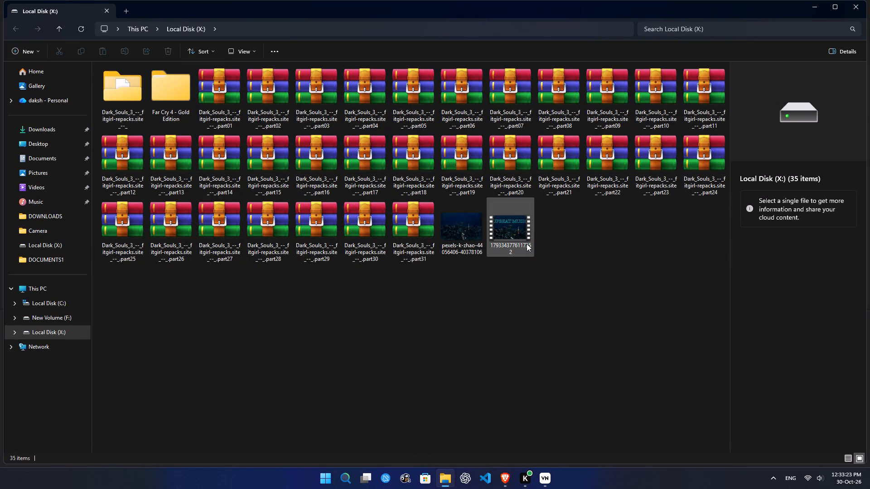
Play the exported UPBEAT MUSIC video full screen in VLC, skip through it to the end, and close the player.
double_click(515, 230)
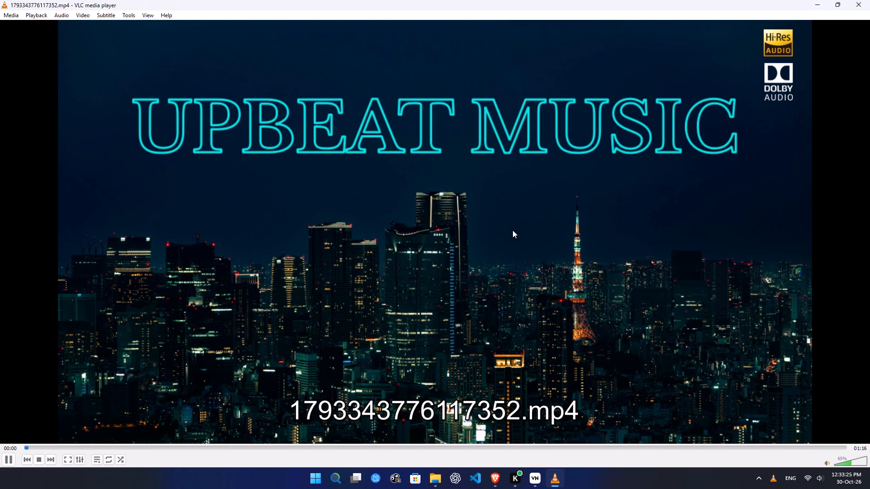
key(f)
key(Right)
key(Right)
key(Right)
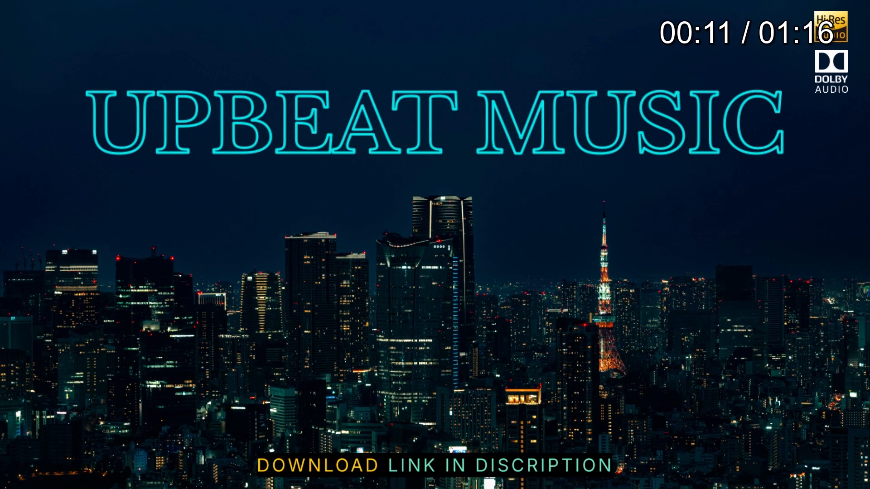
key(Right)
key(Right)
key(Right)
key(Right)
key(Right)
key(Right)
key(Right)
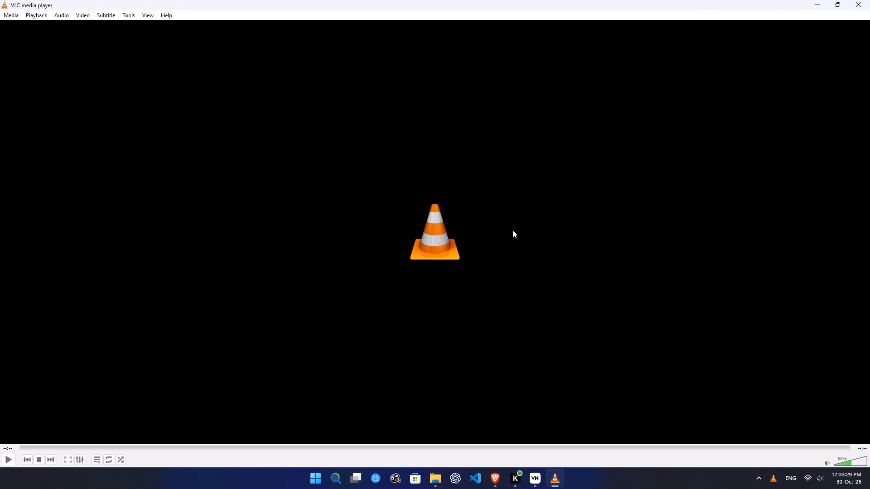
click(869, 0)
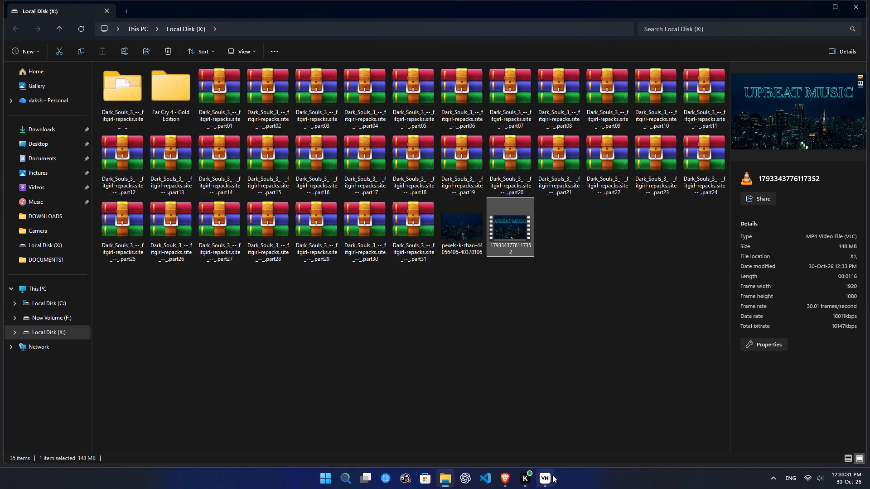
Switch back to the VN editor and dismiss the finished-export dialog.
click(540, 476)
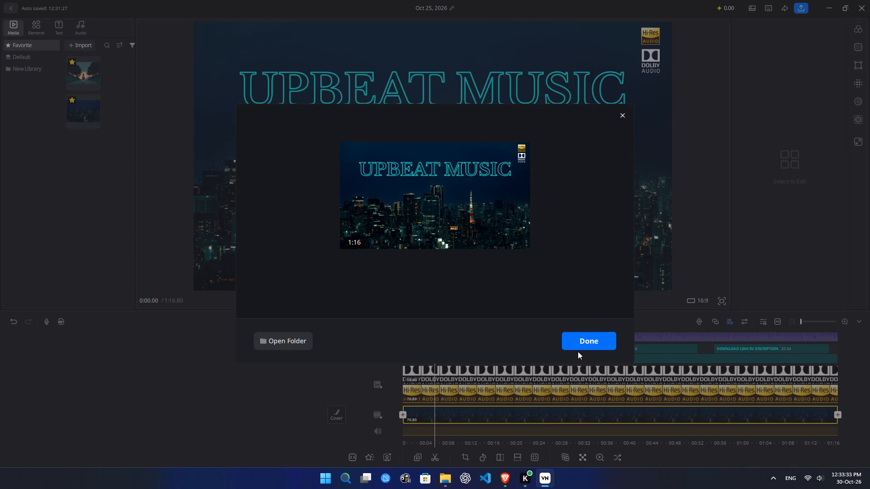
click(589, 339)
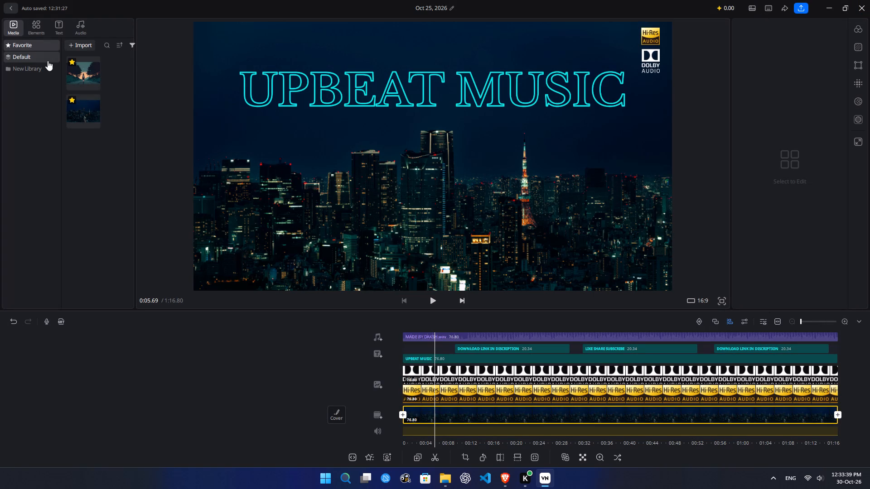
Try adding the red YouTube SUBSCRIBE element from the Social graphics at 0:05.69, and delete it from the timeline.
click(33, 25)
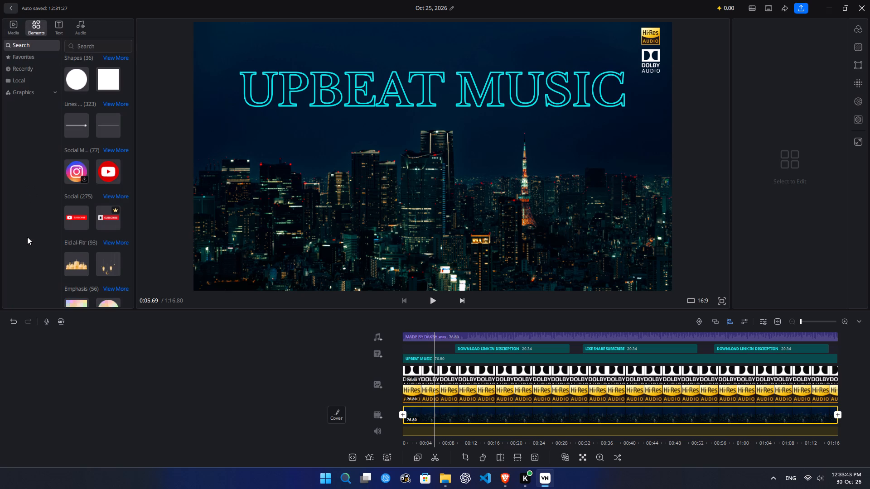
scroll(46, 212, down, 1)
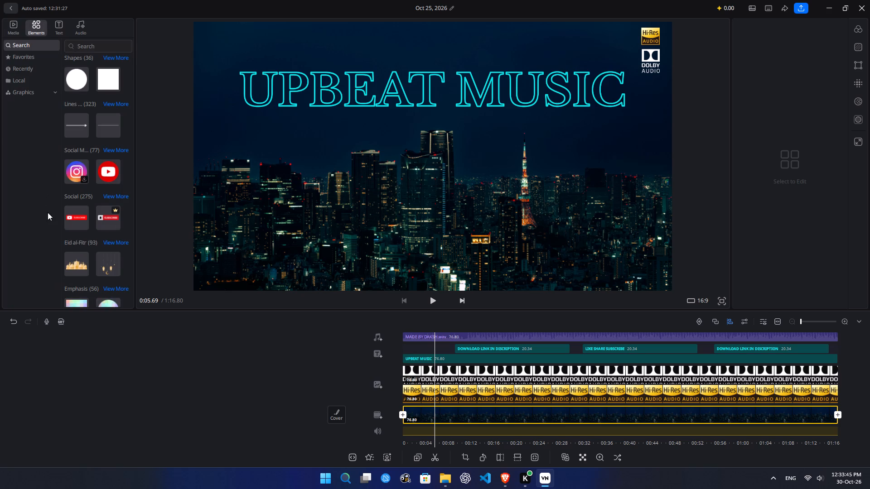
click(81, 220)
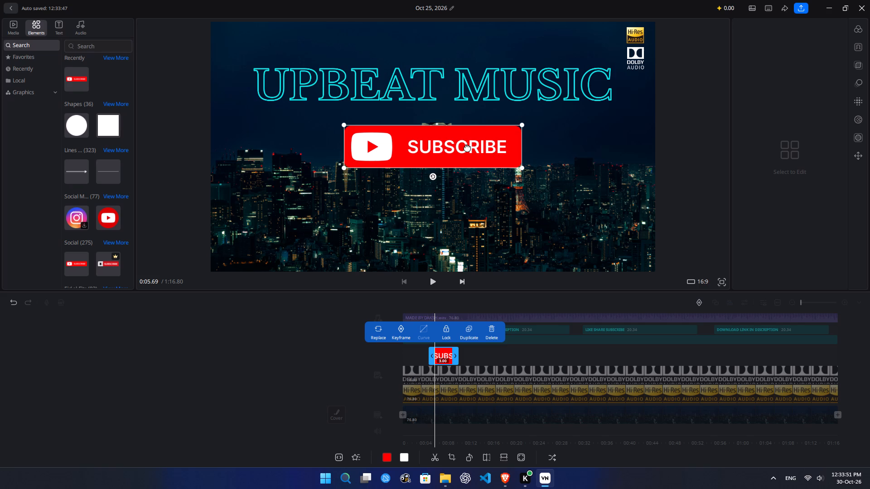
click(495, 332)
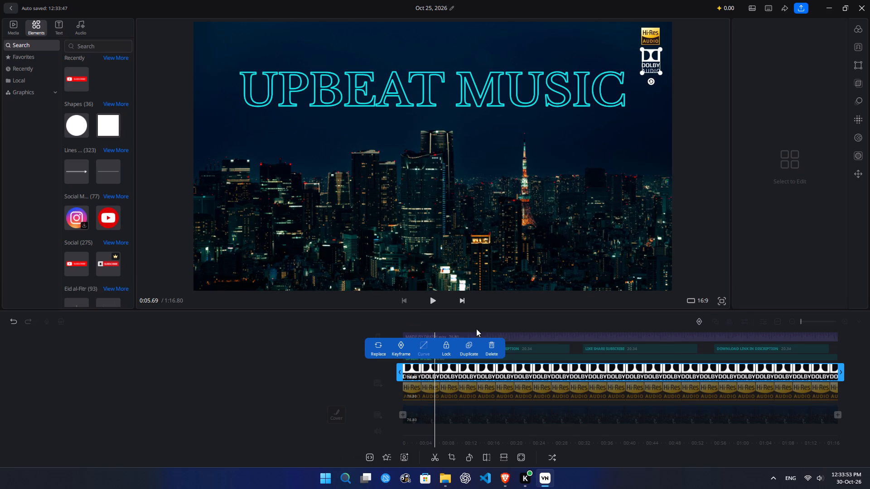
Browse the element library's categories, from Shapes and Social down to Diwali and Colored Arrow.
scroll(107, 222, down, 10)
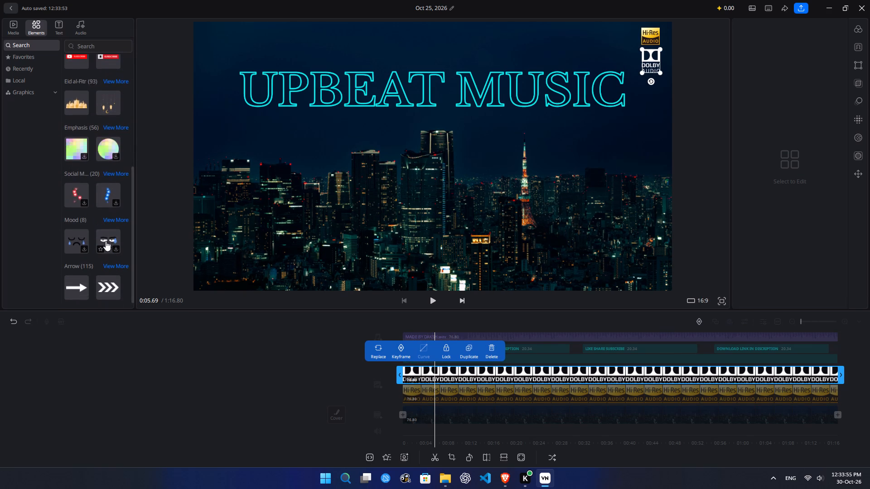
scroll(99, 222, down, 4)
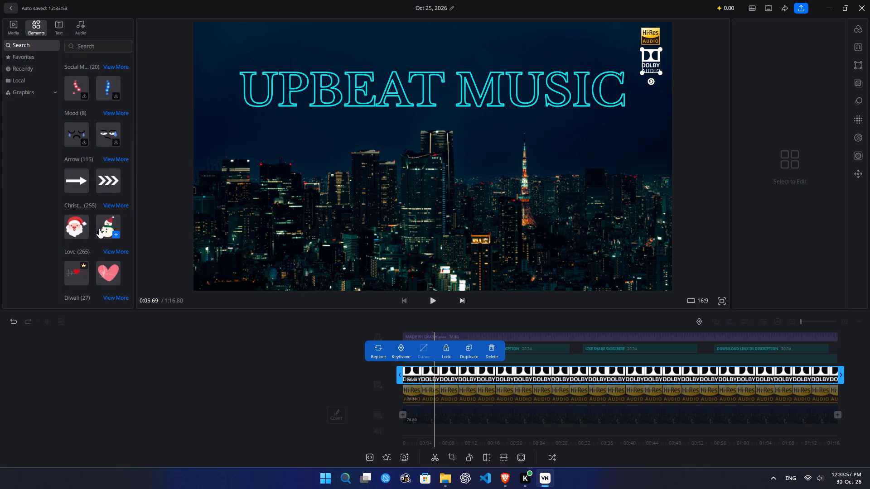
scroll(99, 228, down, 3)
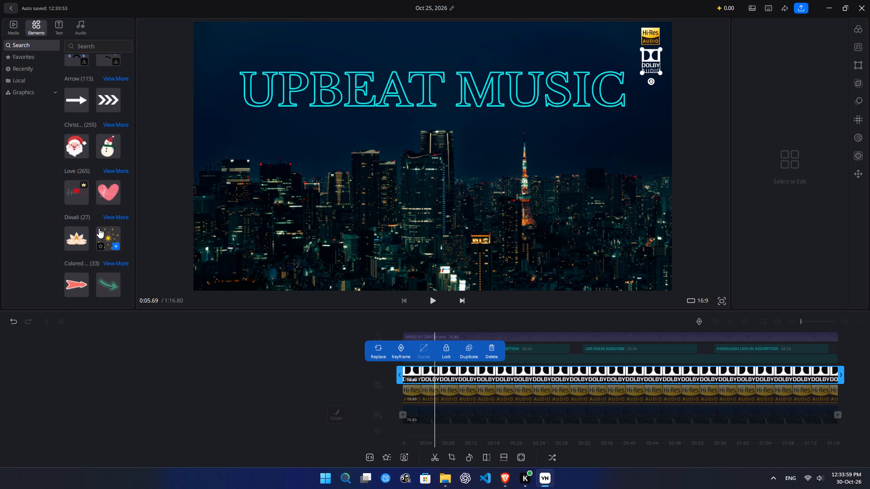
scroll(99, 228, up, 2)
scroll(99, 228, down, 1)
scroll(99, 228, up, 5)
scroll(99, 228, down, 1)
scroll(99, 228, up, 11)
scroll(98, 216, down, 1)
scroll(98, 216, up, 4)
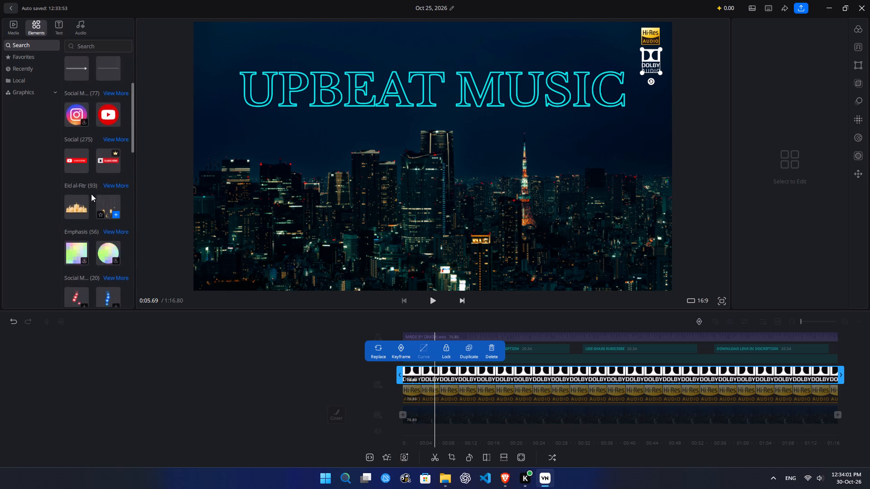
scroll(89, 102, up, 10)
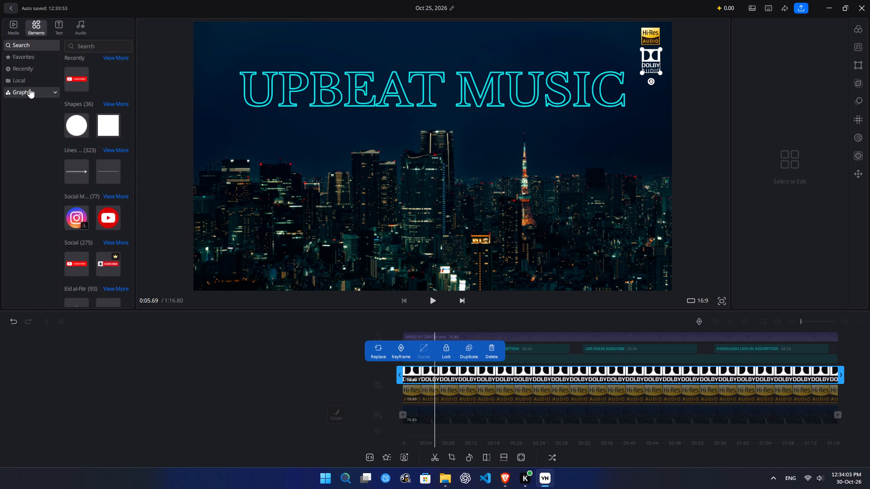
Examine the Shapes and Social Media Logo collections among the graphics elements.
click(29, 88)
click(43, 104)
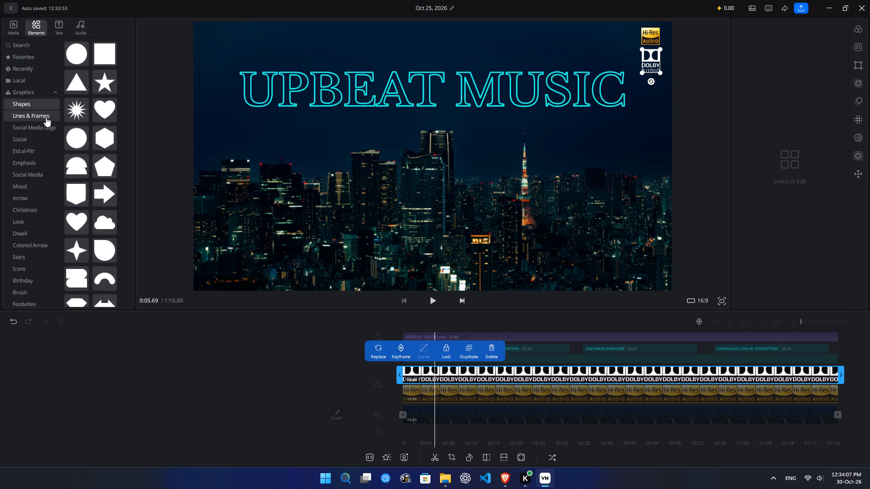
click(48, 131)
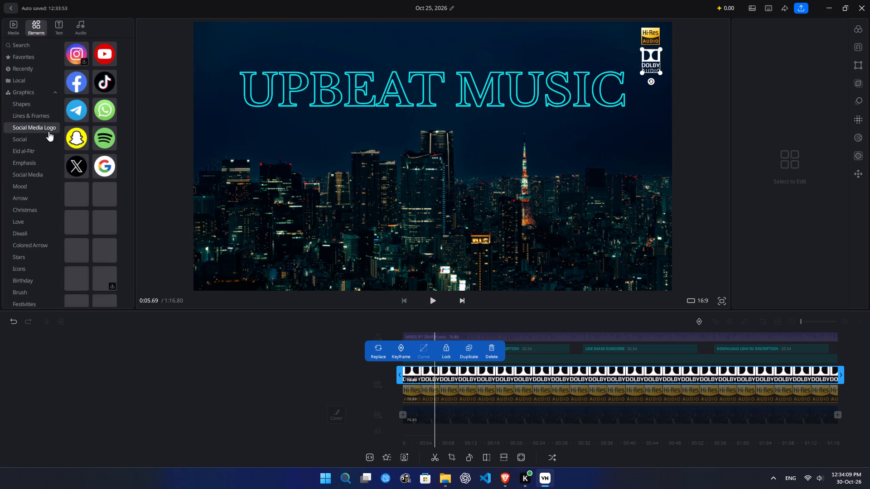
scroll(68, 156, down, 6)
scroll(70, 160, up, 3)
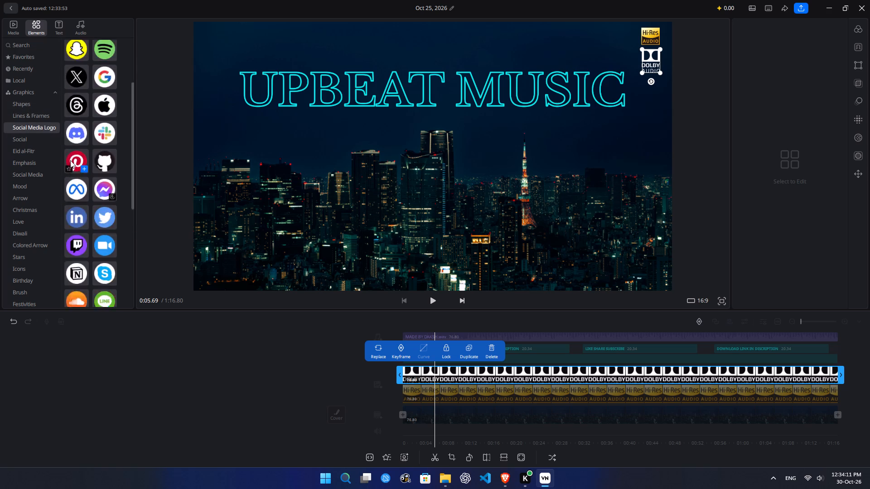
scroll(70, 160, up, 7)
scroll(19, 170, down, 7)
scroll(19, 169, up, 1)
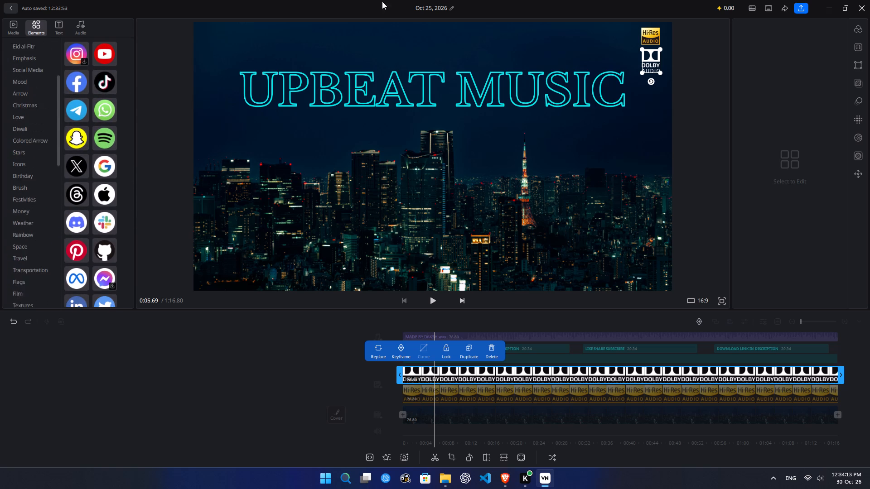